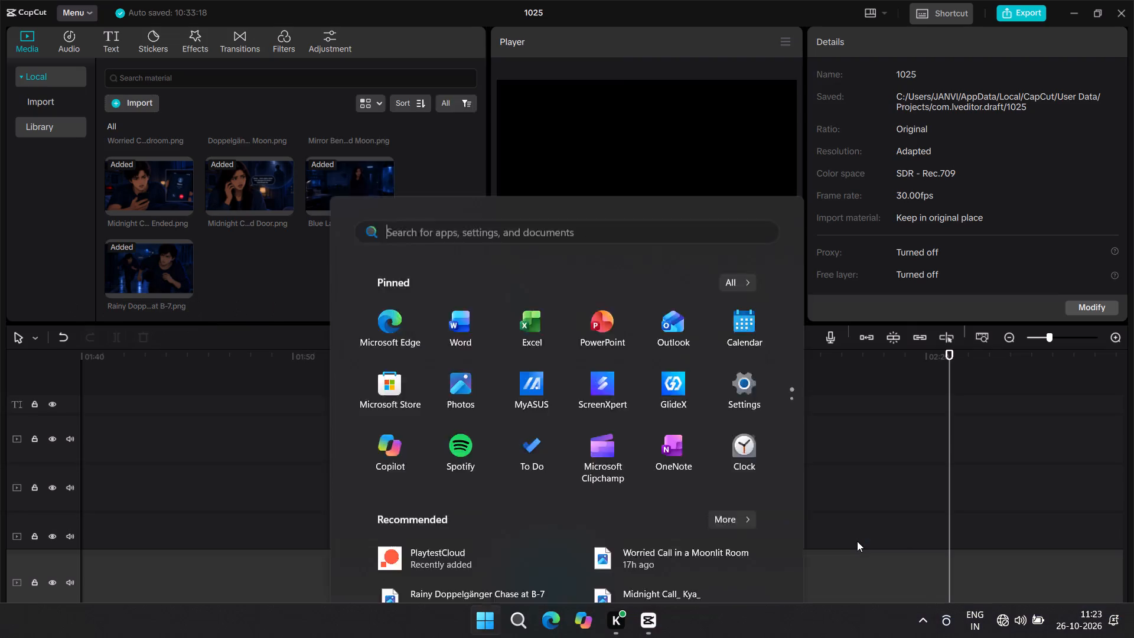
Find and launch TradingView from the system search, and minimise the CapCut window behind it.
type("trag")
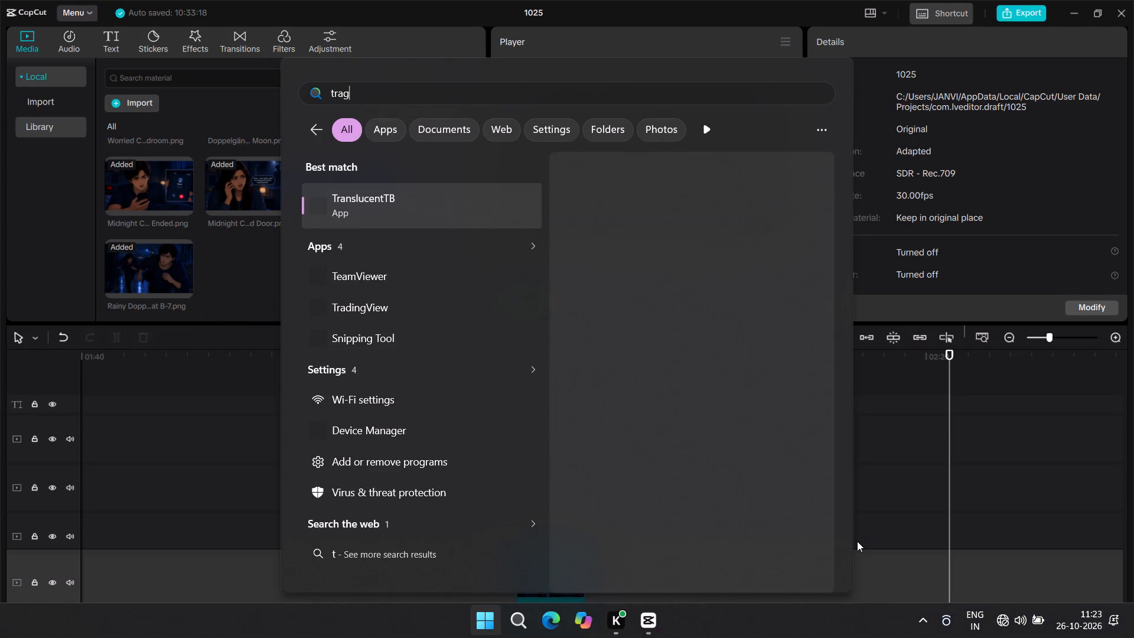
key("BackSpace")
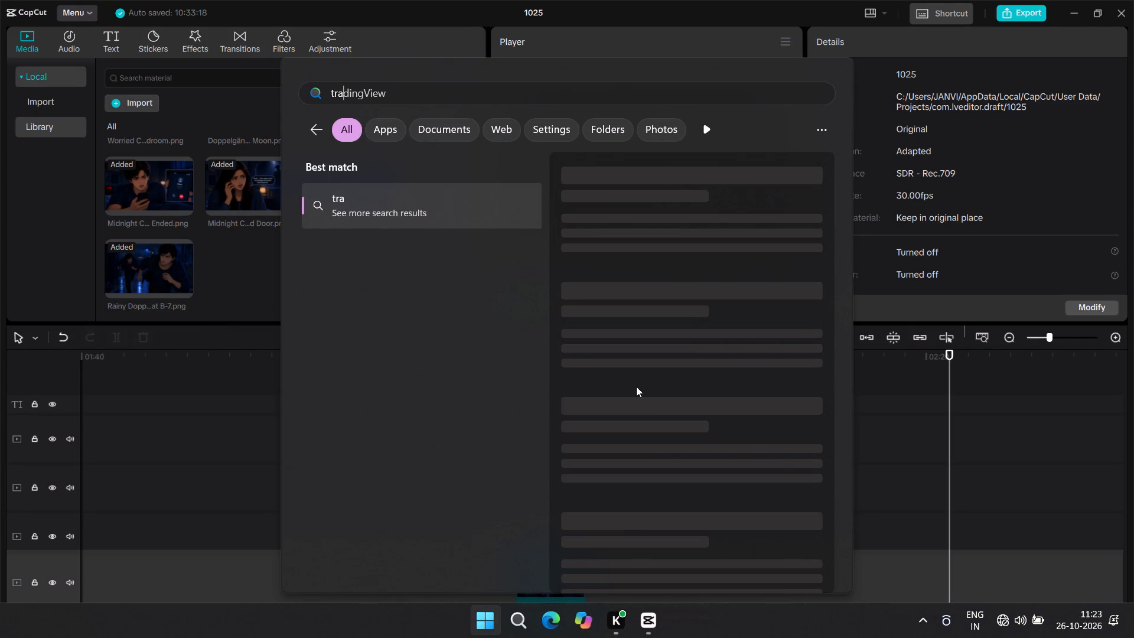
left_click(604, 313)
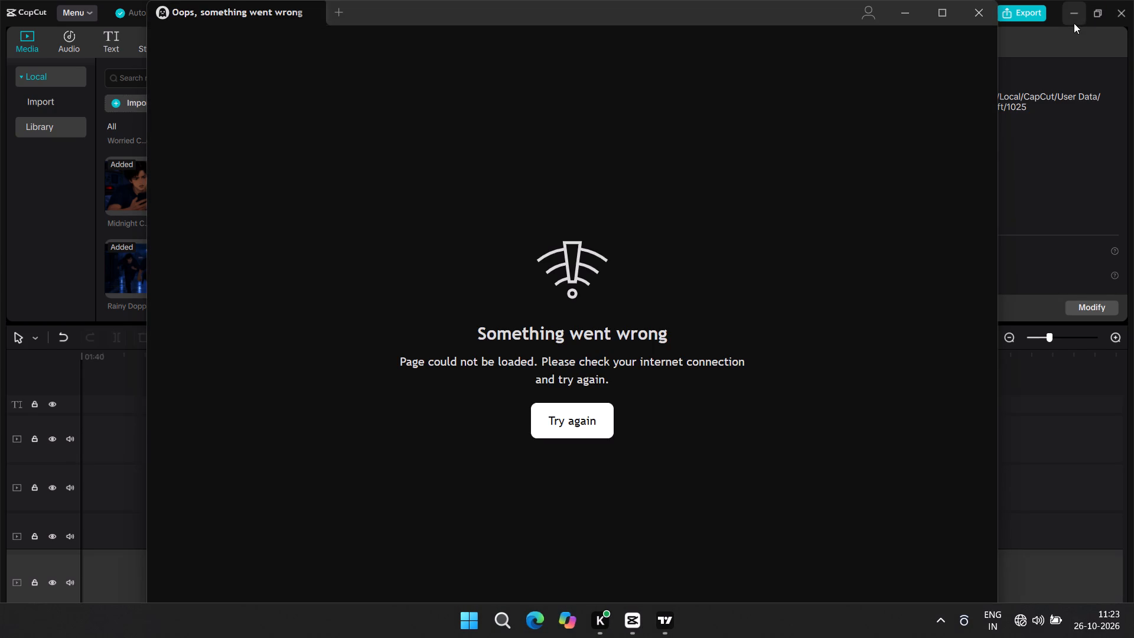
left_click(1072, 16)
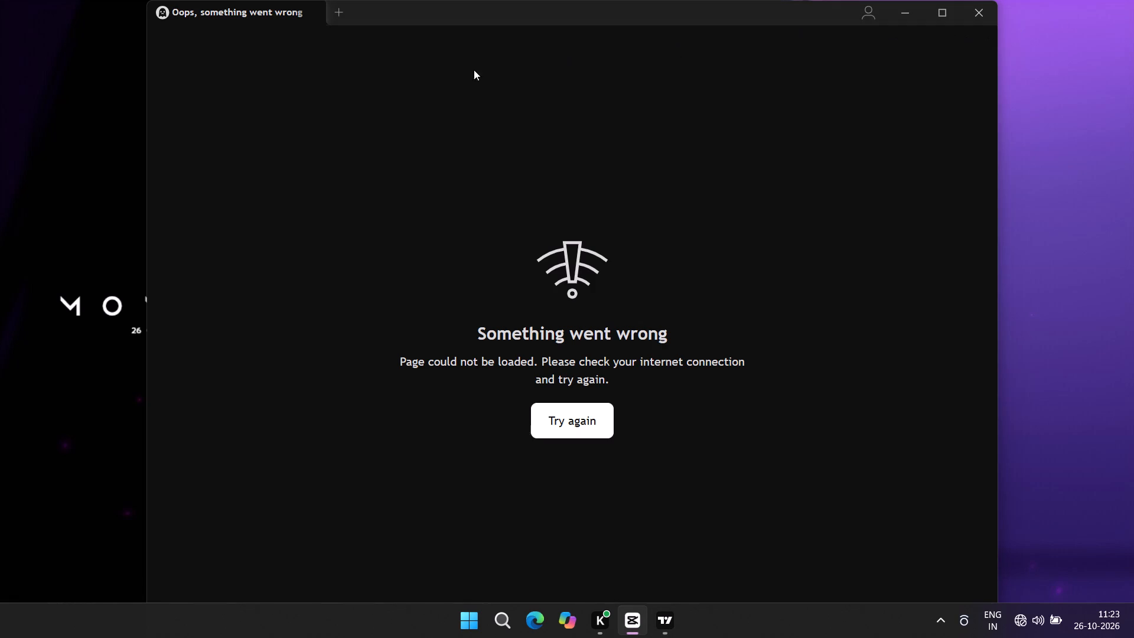
Maximise the TradingView window.
left_click(129, 148)
left_click_drag(294, 176, 813, 389)
left_click(943, 15)
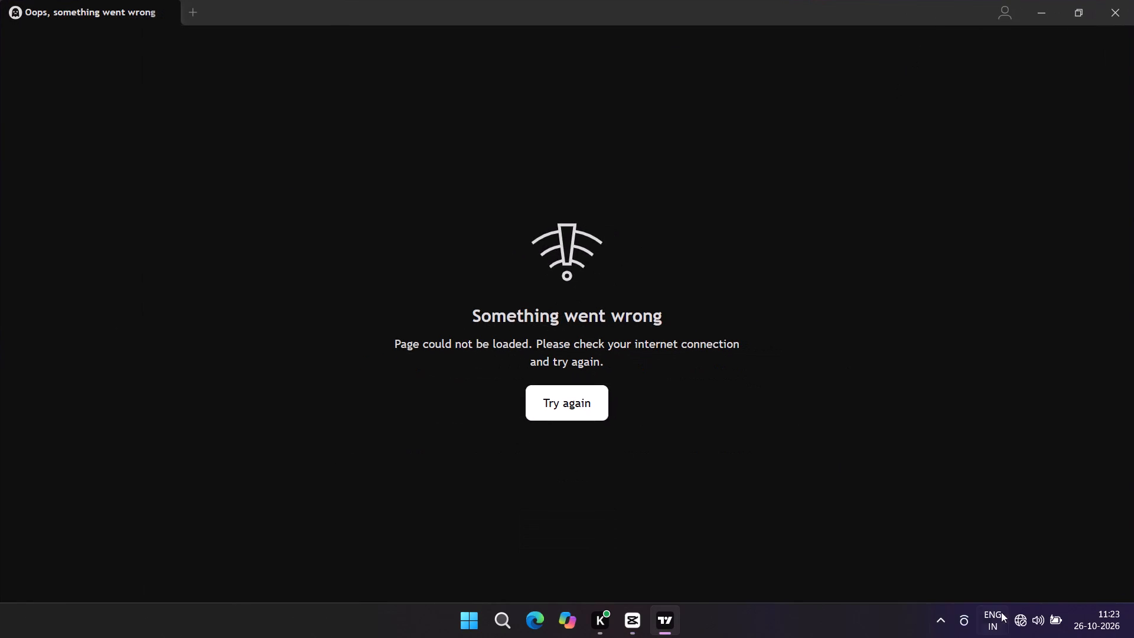
Open the list of available Wi-Fi networks to restore the computer's internet connection, and return to the chart.
left_click(1047, 617)
left_click(932, 252)
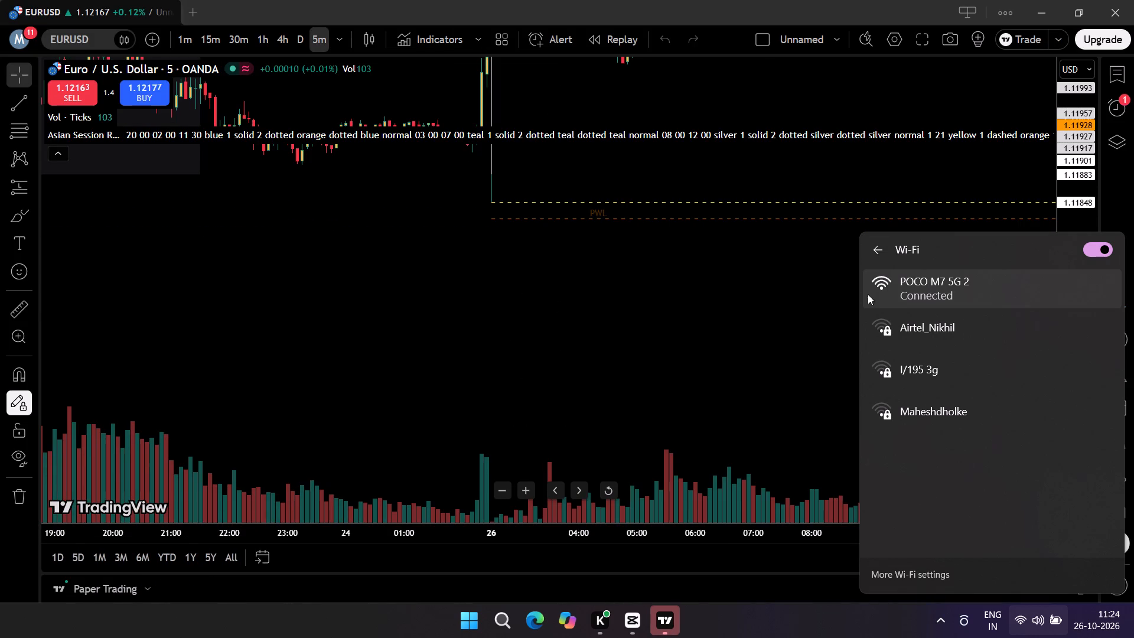
middle_click_drag(760, 310, 717, 422)
Examine the EURUSD 5-minute chart, comparing today's boxed Asian session range with the previous sessions and the marked weekly levels.
left_click_drag(747, 278, 601, 532)
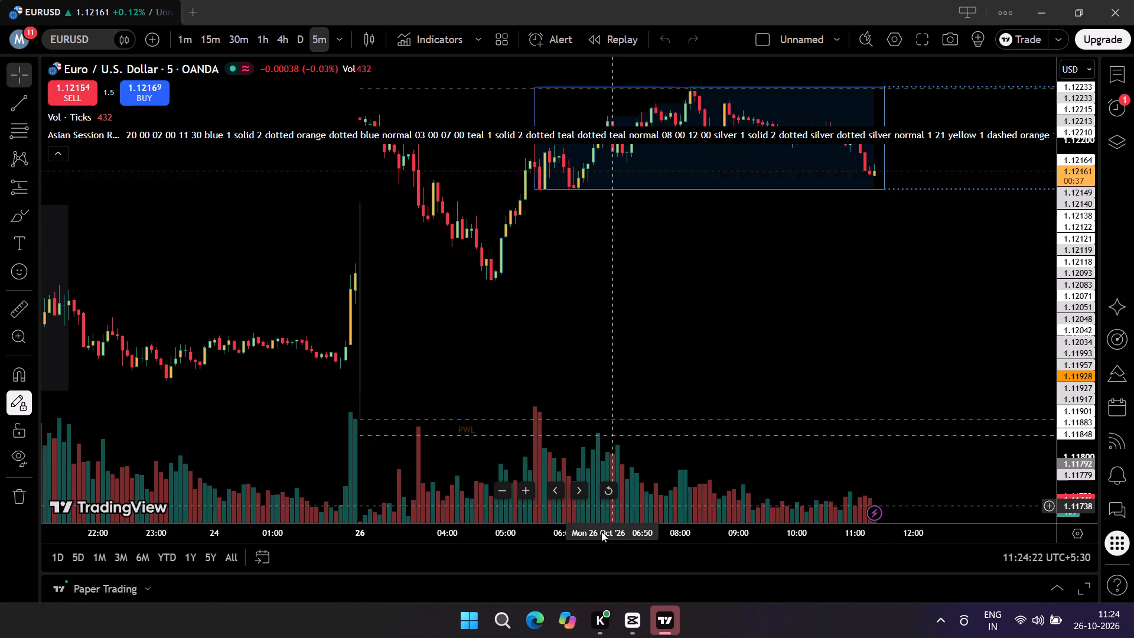
left_click_drag(601, 532, 599, 535)
left_click_drag(834, 292, 876, 318)
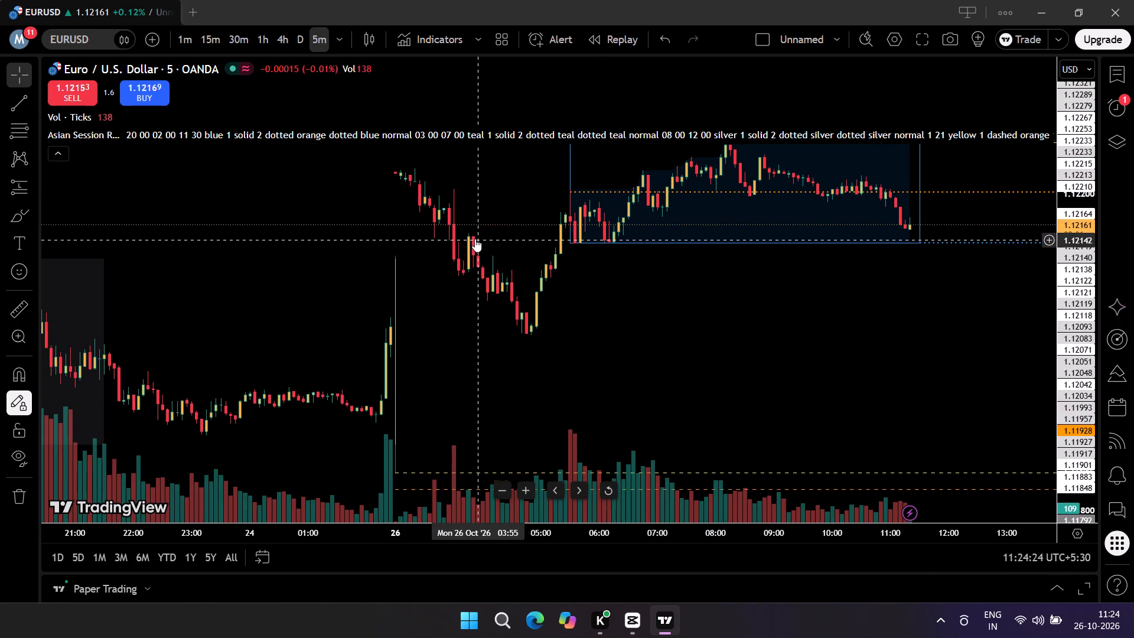
left_click_drag(406, 222, 493, 272)
left_click(477, 253)
left_click_drag(477, 253, 490, 253)
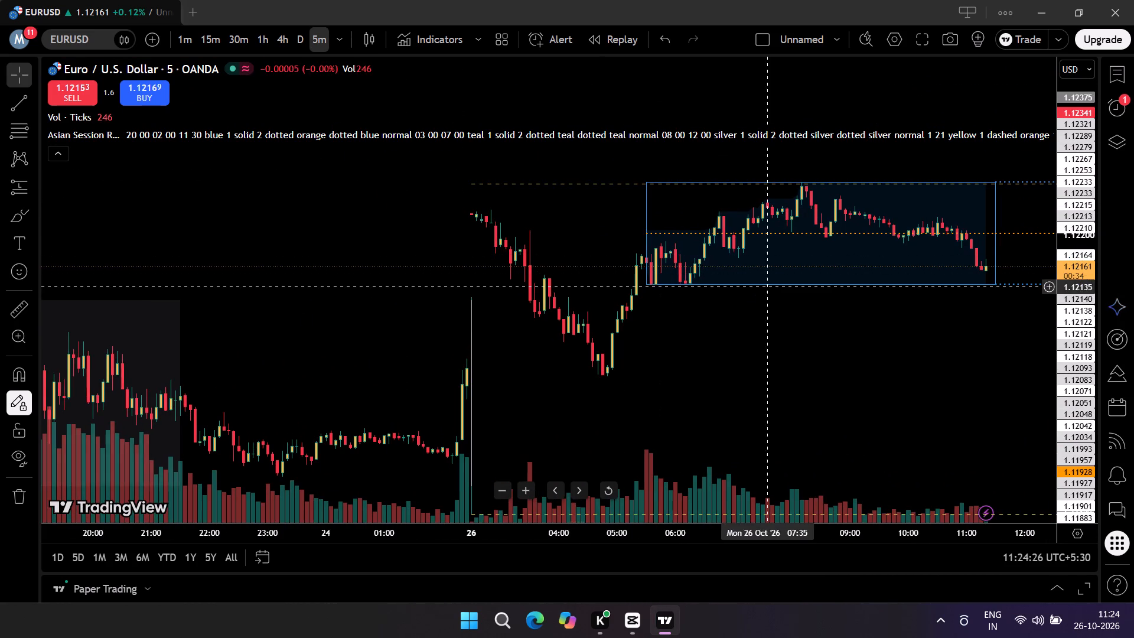
scroll(810, 292, "down", 3)
left_click_drag(868, 322, 680, 175)
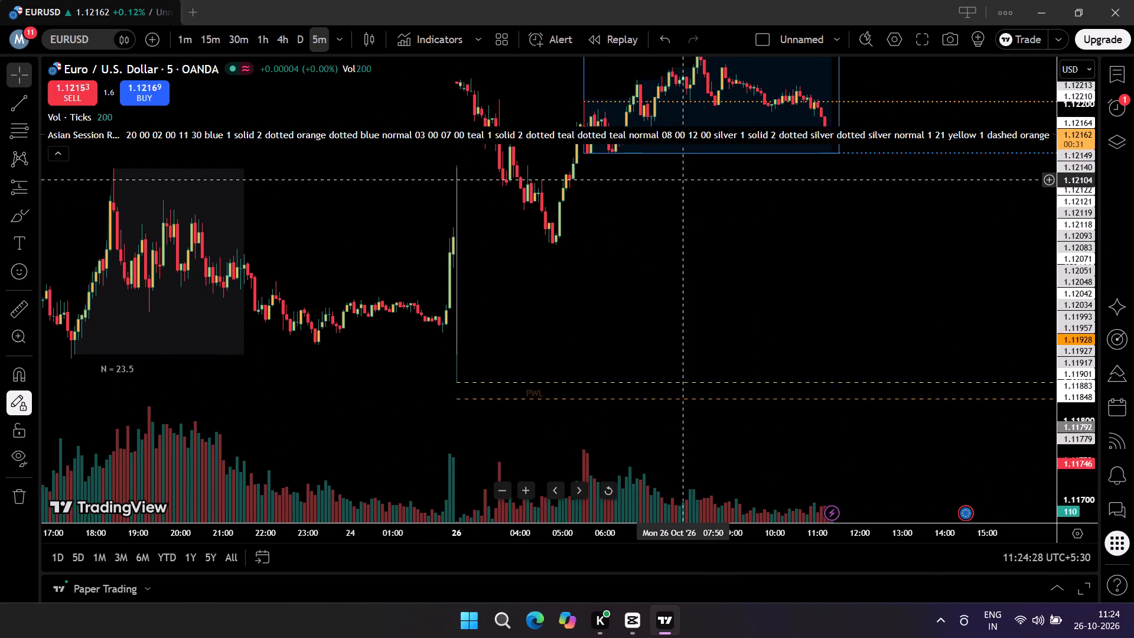
left_click_drag(680, 175, 588, 204)
scroll(1080, 222, "down", 1)
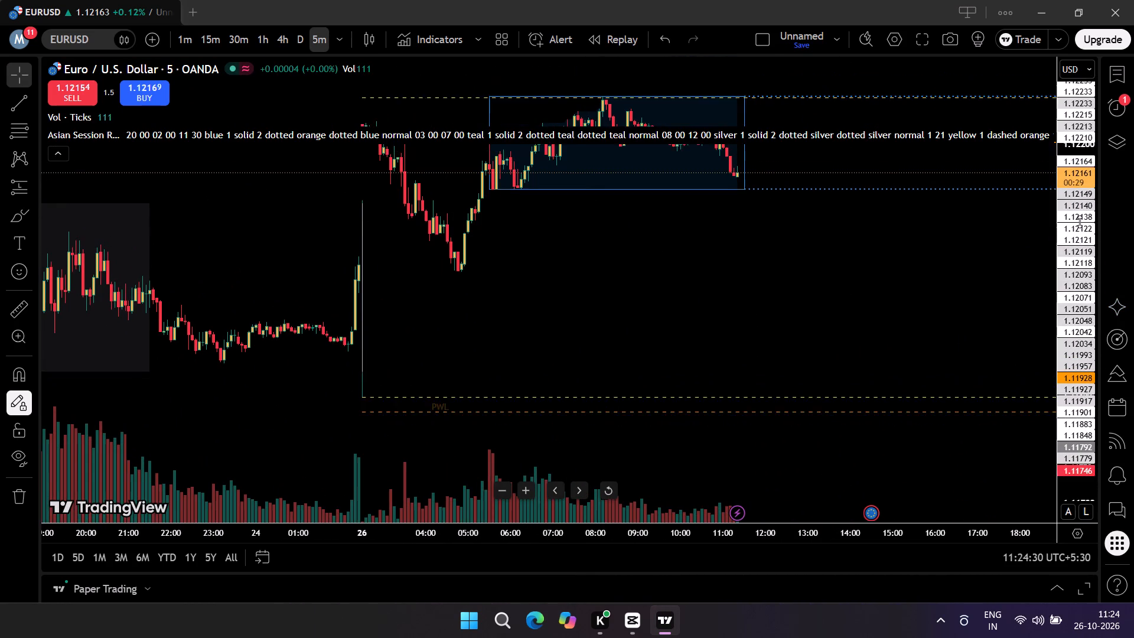
scroll(1080, 222, "down", 5)
left_click_drag(839, 252, 824, 264)
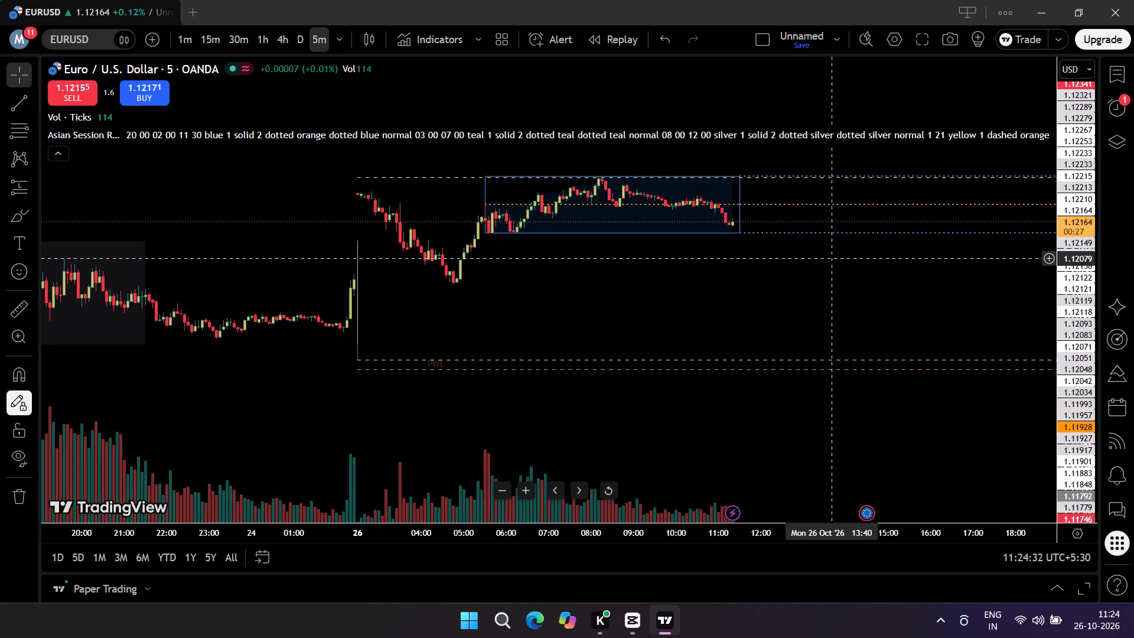
left_click_drag(824, 264, 776, 299)
scroll(775, 299, "down", 4)
left_click_drag(879, 297, 879, 297)
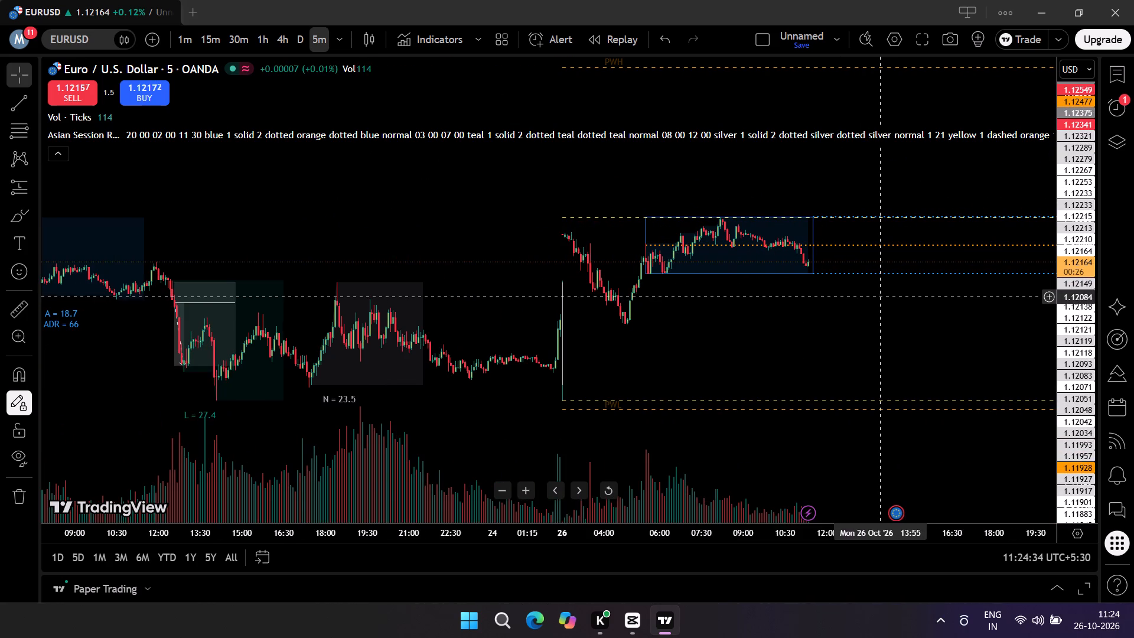
left_click_drag(879, 297, 661, 369)
Switch the EURUSD chart to the 1-minute timeframe and bring the whole of today's session range into view.
left_click(188, 42)
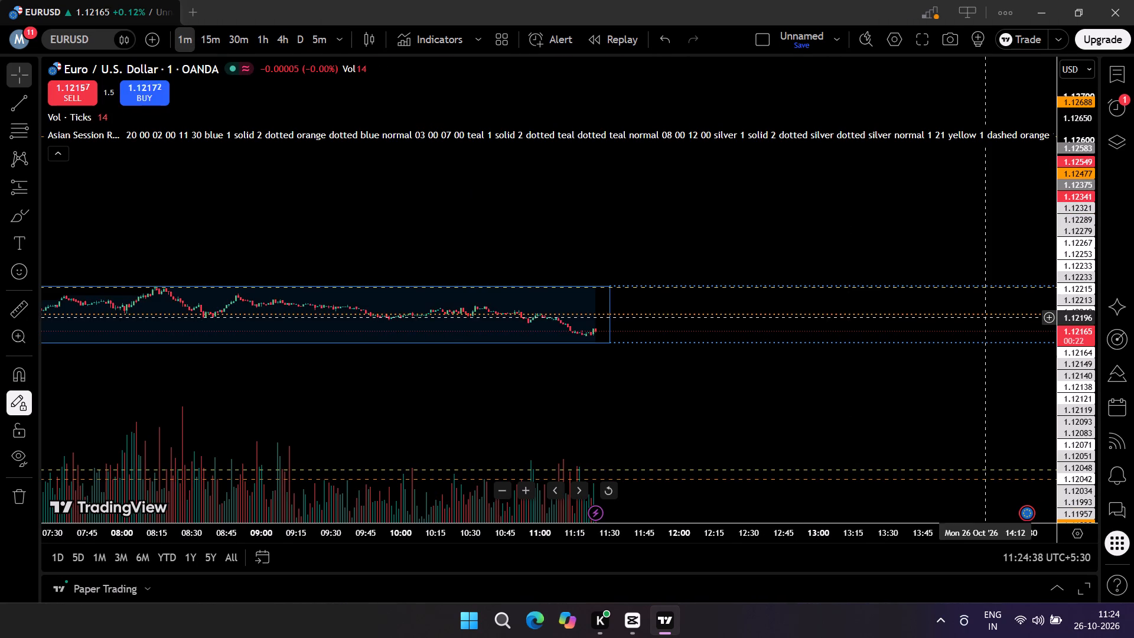
scroll(712, 388, "down", 11)
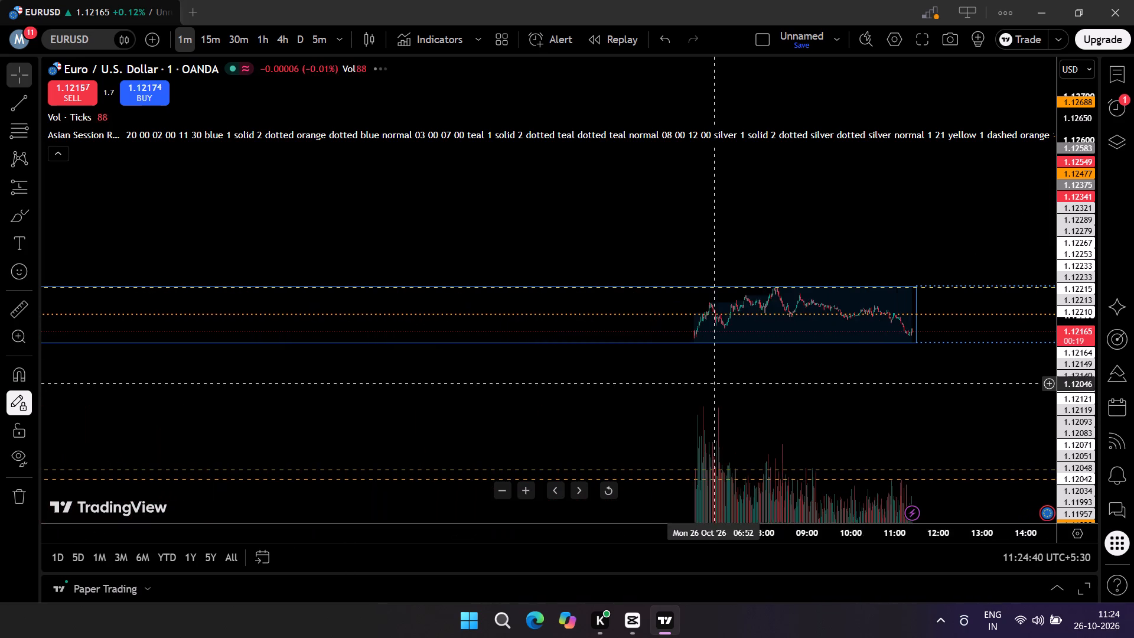
scroll(804, 380, "down", 1)
left_click_drag(821, 390, 555, 293)
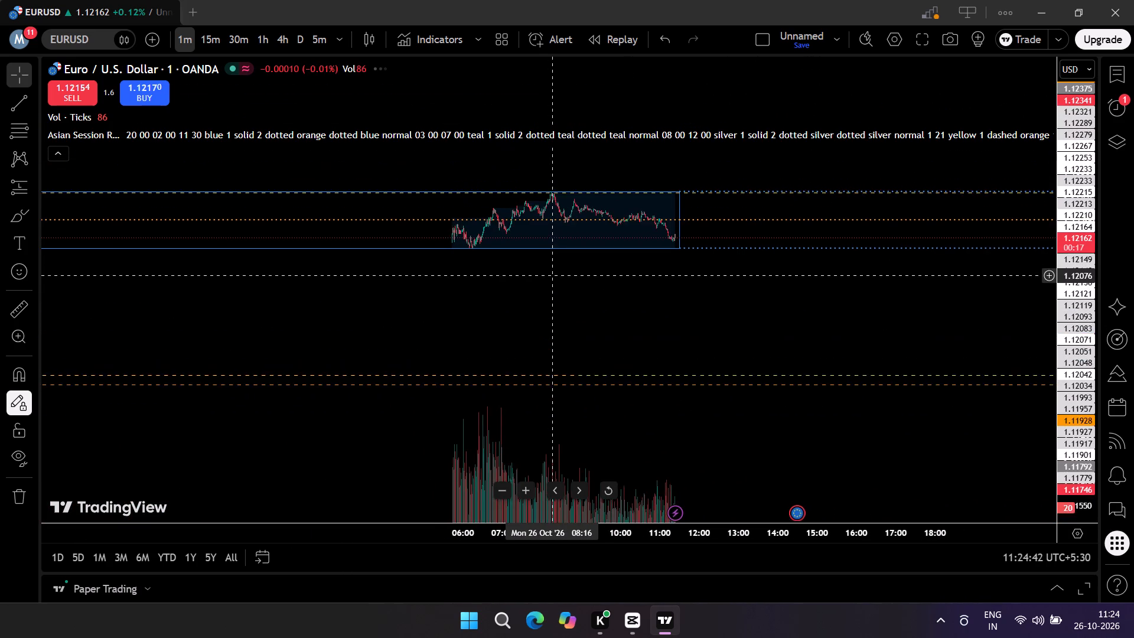
Delete the short position drawing over the Friday 23 Oct London session on the 1-minute EURUSD chart.
left_click_drag(555, 293, 627, 314)
left_click_drag(736, 341, 964, 287)
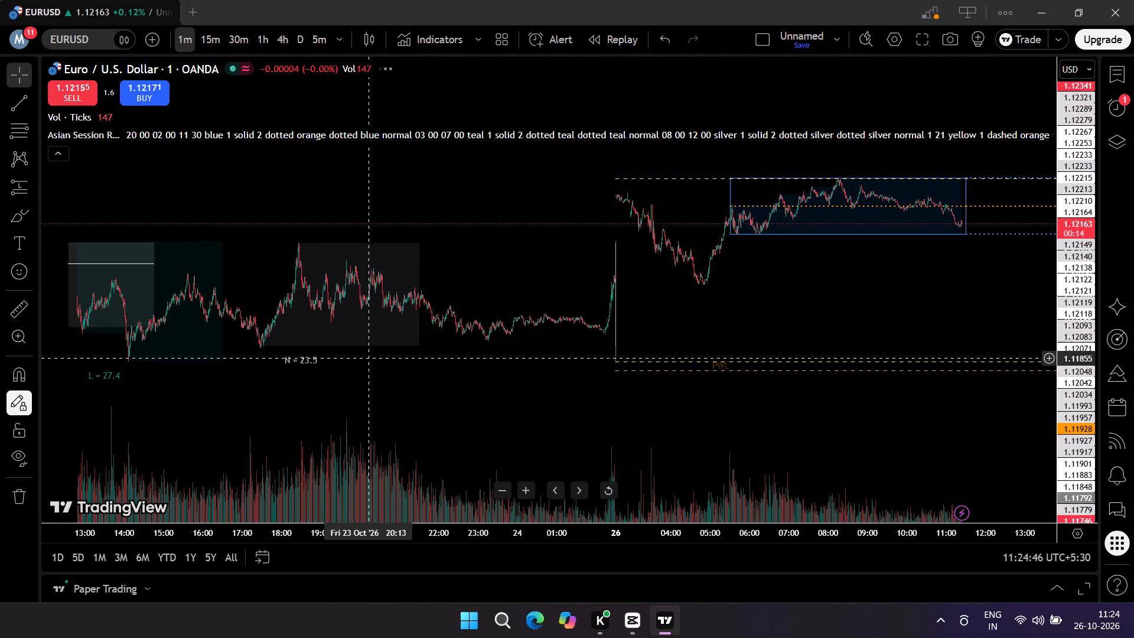
left_click_drag(358, 359, 642, 385)
left_click(400, 318)
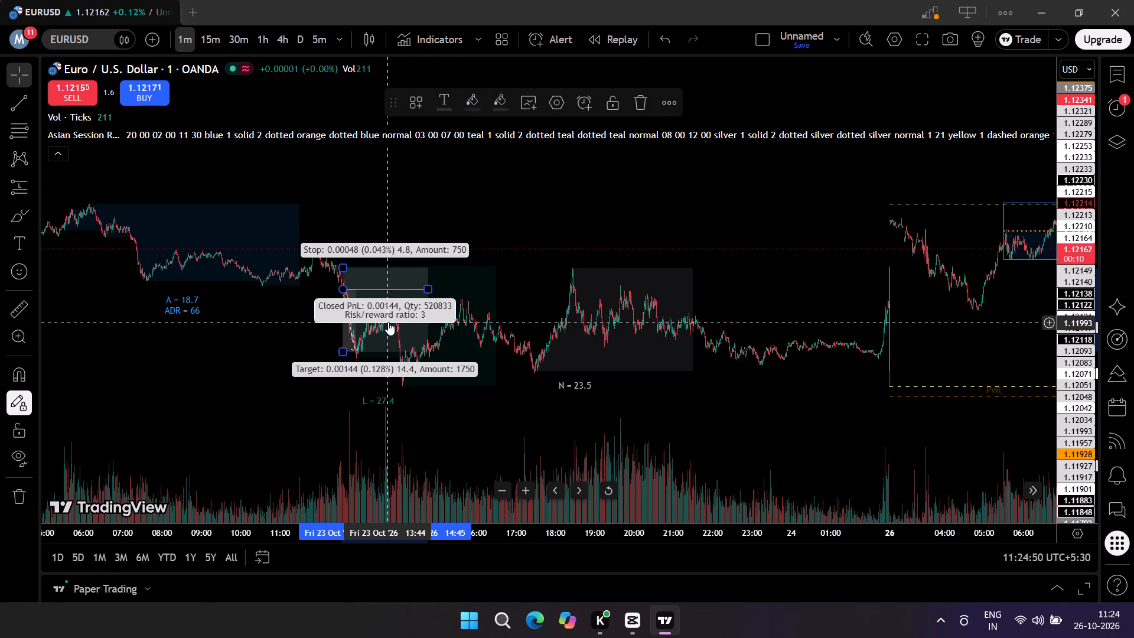
key("Delete")
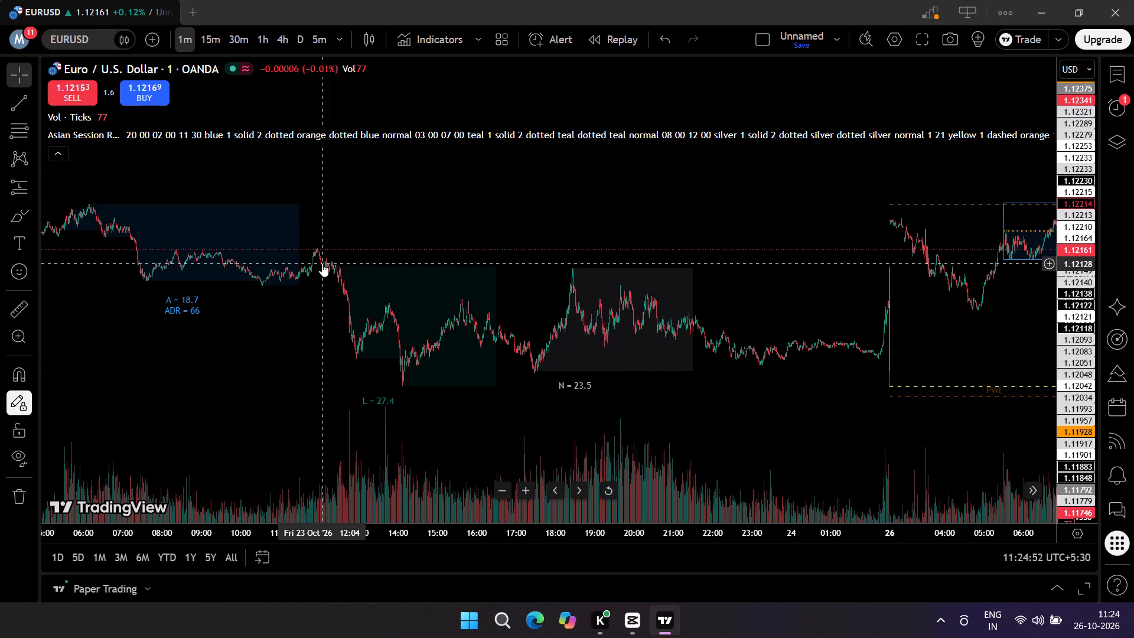
Examine the 1-minute EURUSD price action from the Friday 23 Oct sessions through to the Monday 26 Oct Asian session range.
scroll(322, 263, "up", 4)
left_click_drag(265, 224, 624, 243)
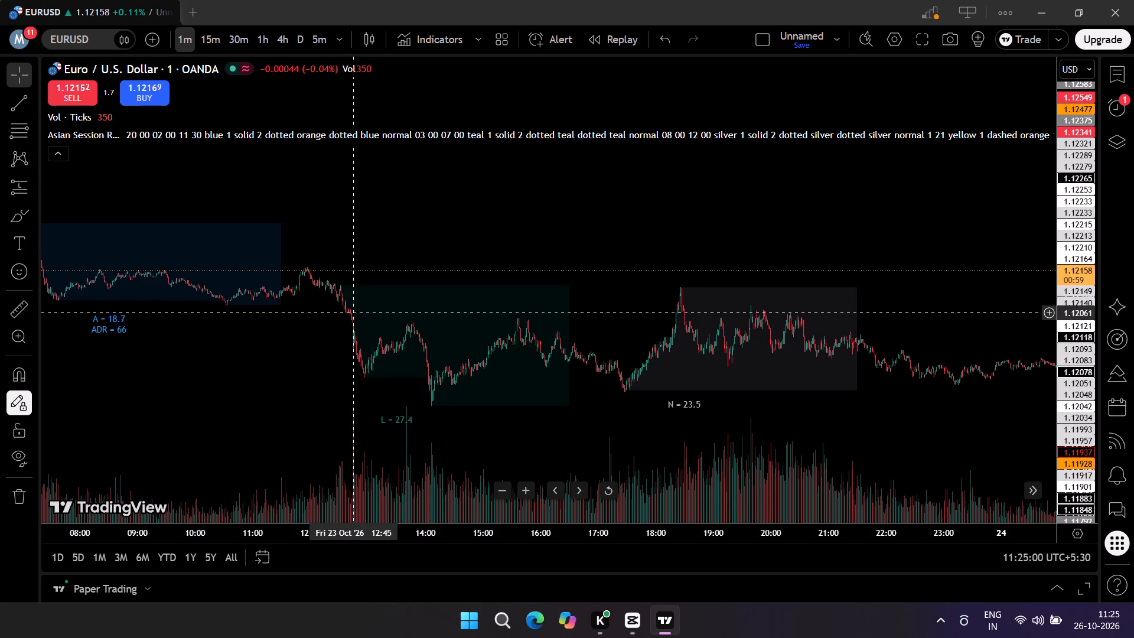
left_click_drag(743, 271, 243, 340)
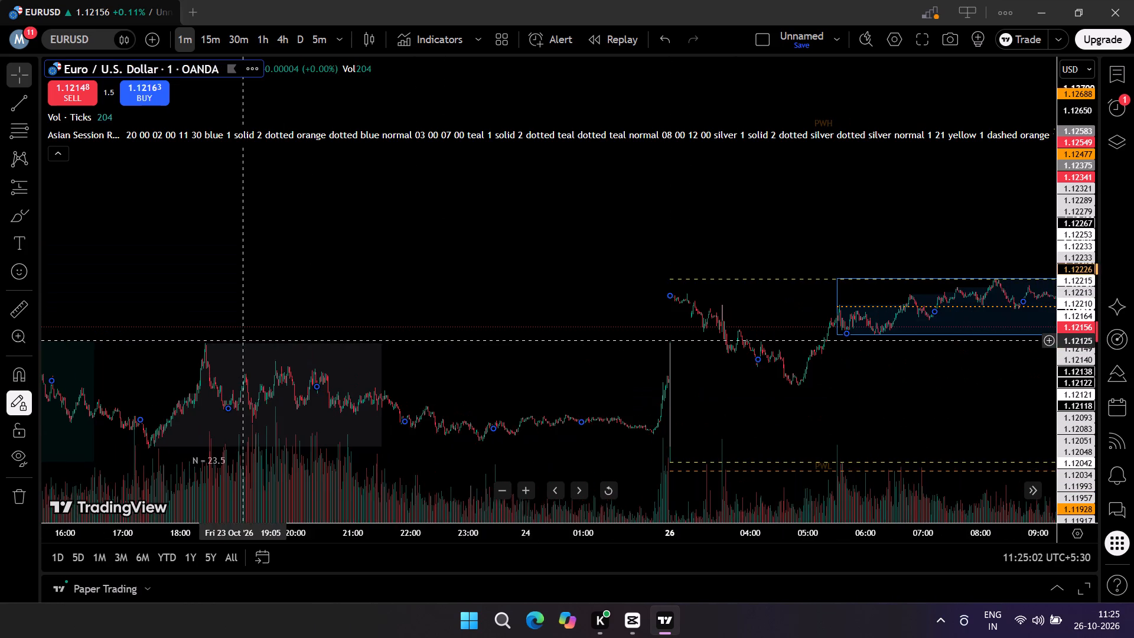
left_click_drag(522, 340, 245, 312)
left_click_drag(819, 309, 534, 311)
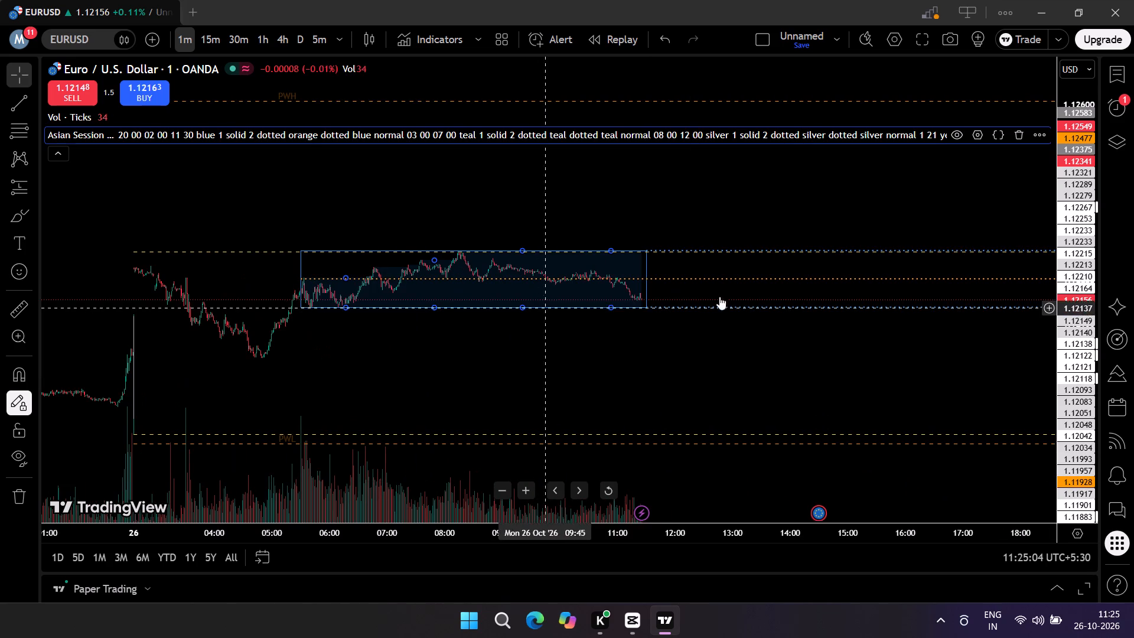
scroll(1065, 311, "up", 10)
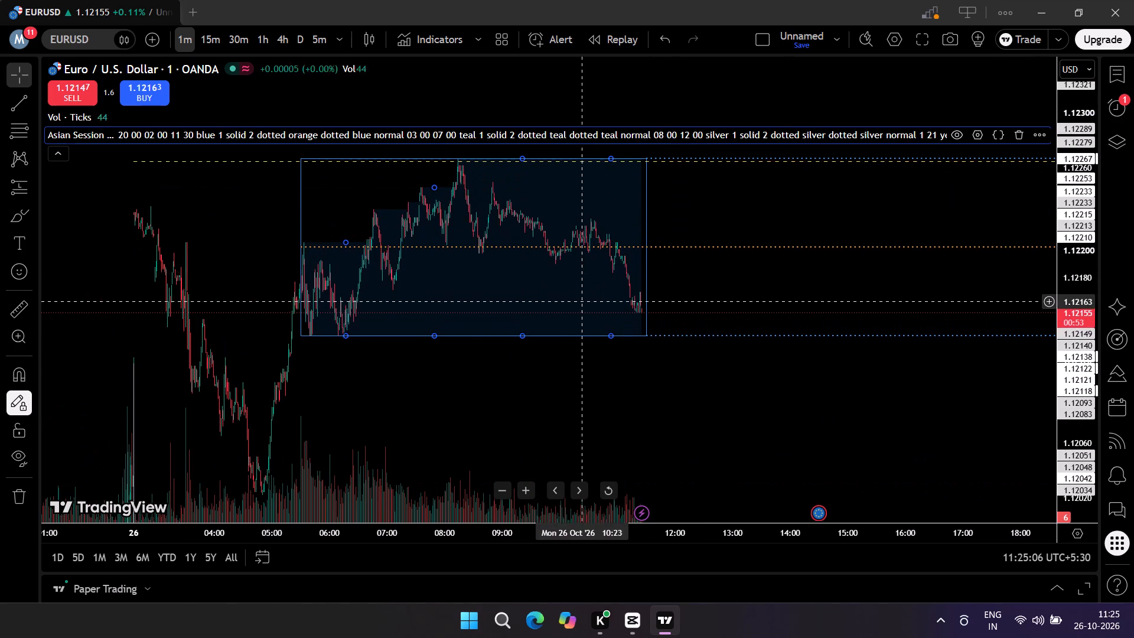
scroll(582, 301, "up", 5)
Switch the EURUSD chart to the 4-hour timeframe and examine the price trend leading into late October.
left_click(277, 31)
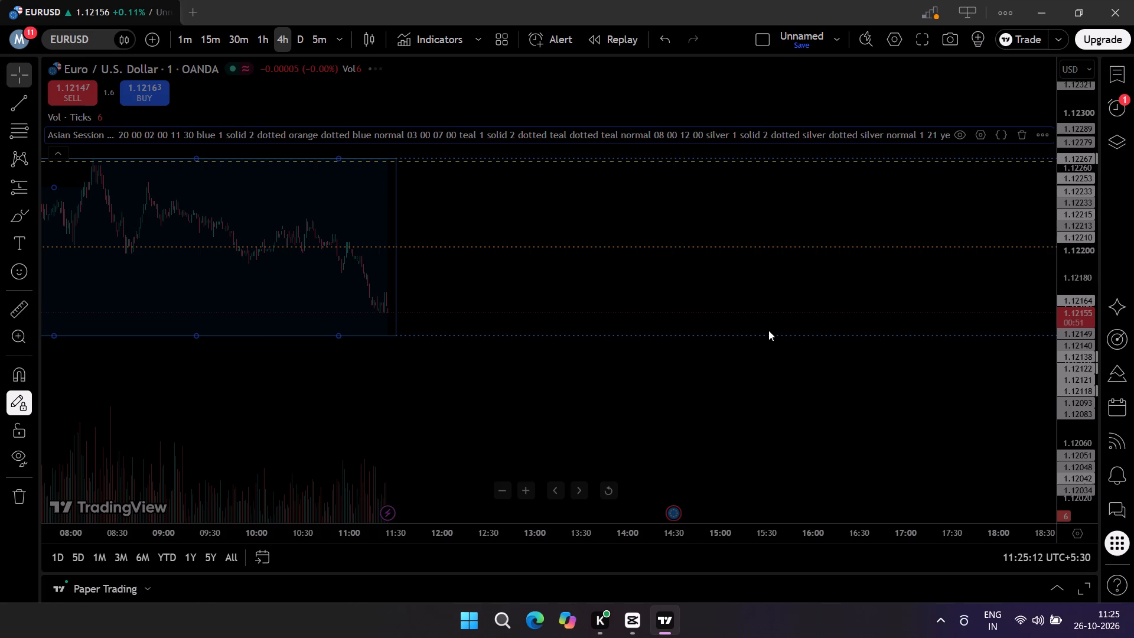
scroll(768, 330, "down", 5)
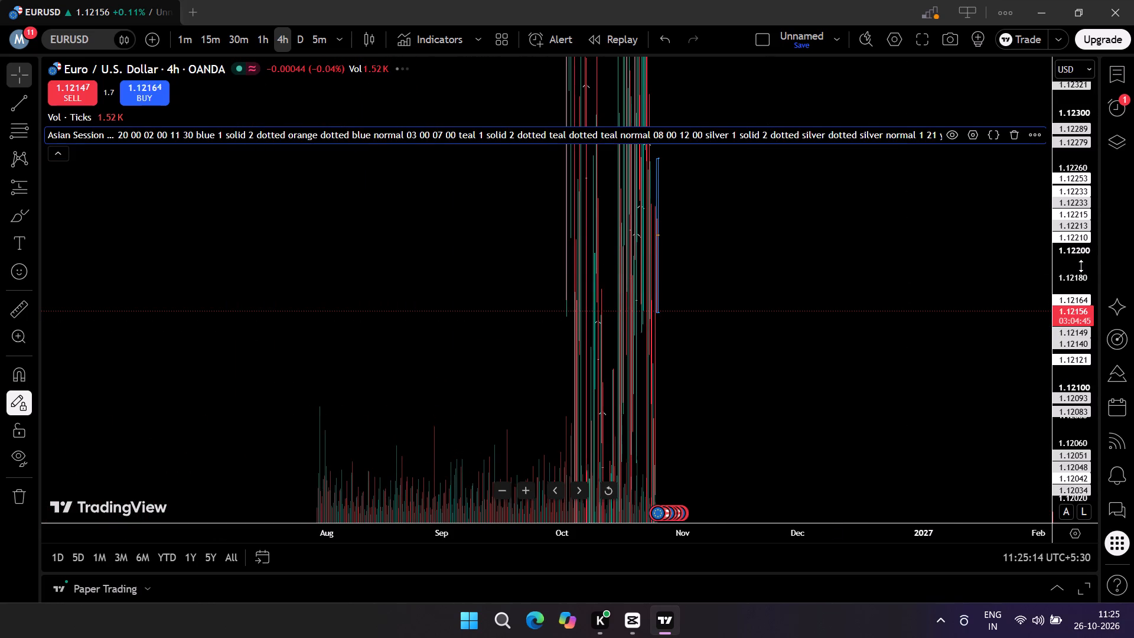
scroll(1081, 266, "down", 20)
scroll(1081, 266, "down", 10)
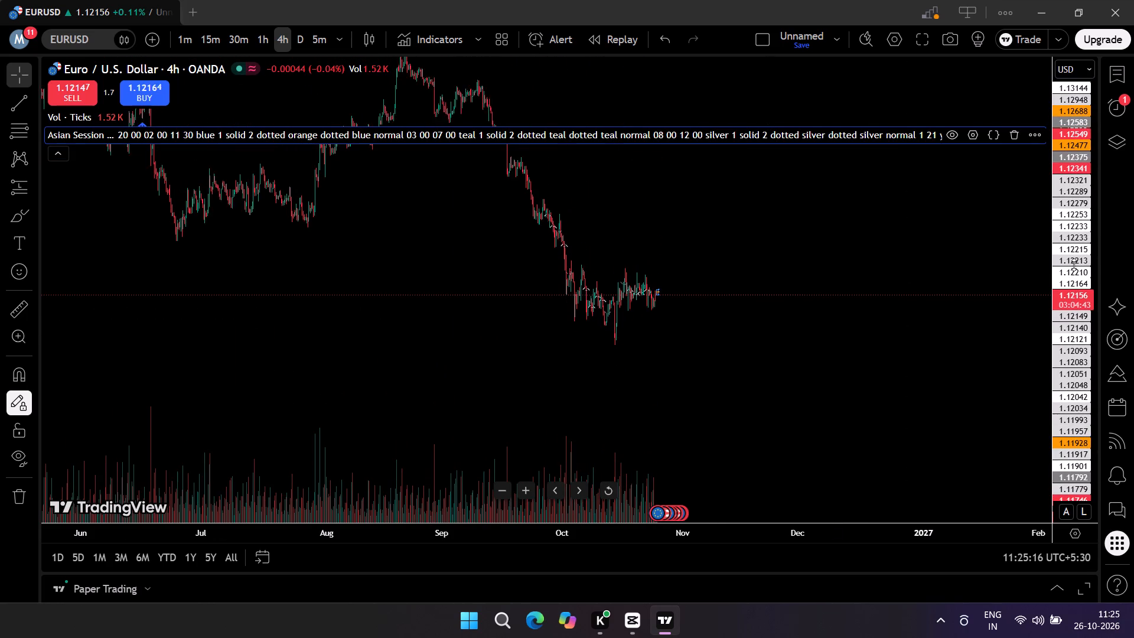
scroll(1074, 265, "down", 3)
scroll(609, 325, "up", 7)
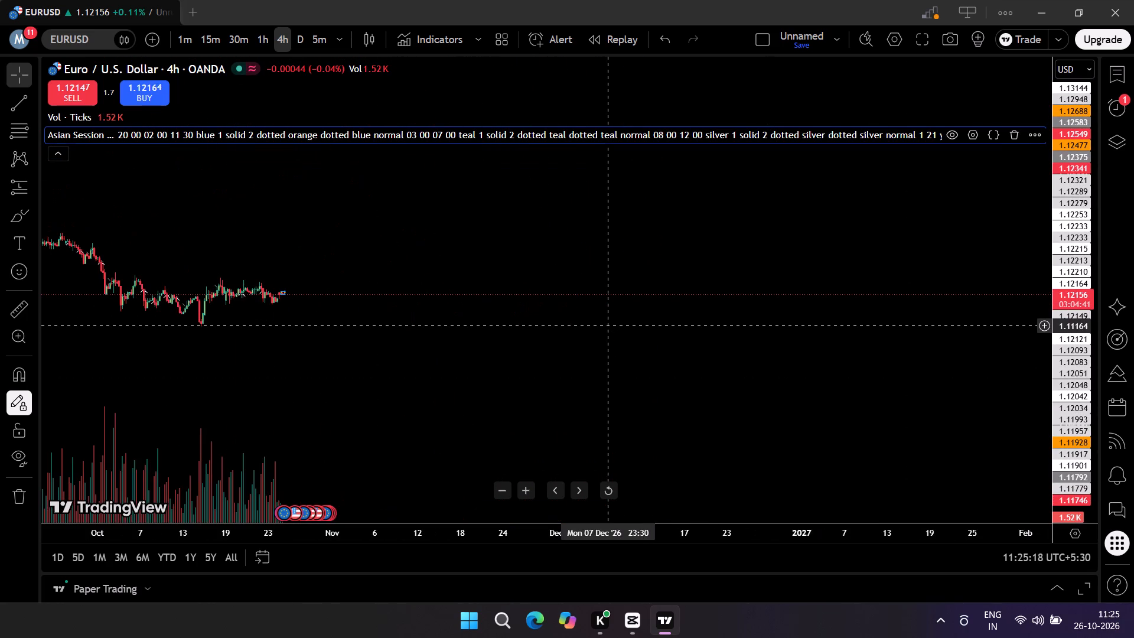
left_click_drag(497, 331, 804, 334)
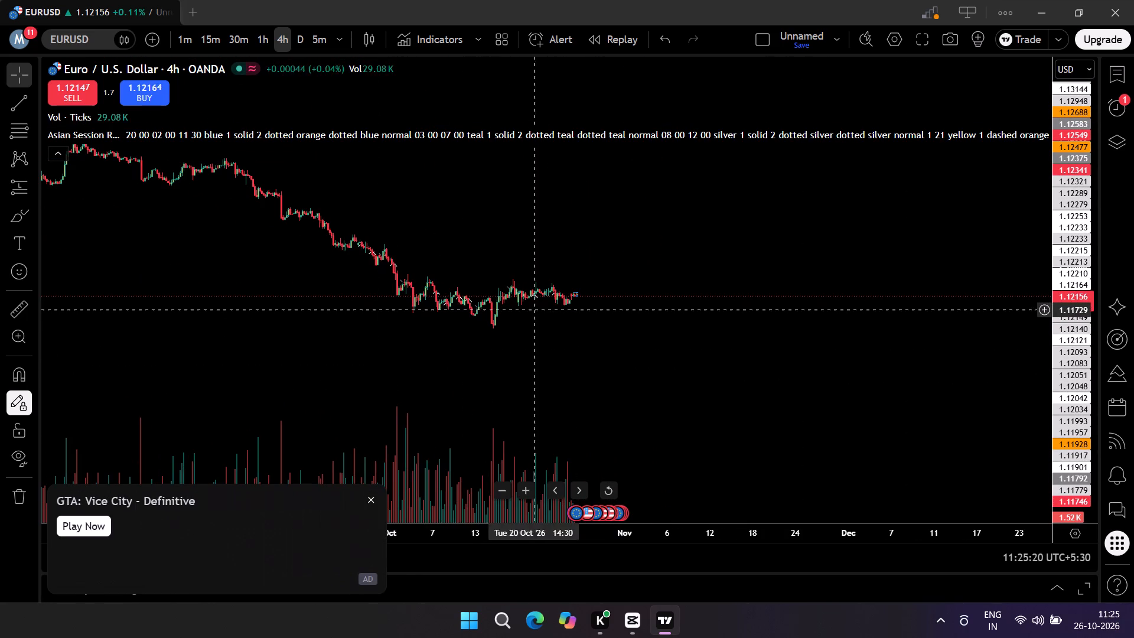
Switch the EURUSD chart to the 5-minute timeframe and examine the Monday 26 Oct Asian session range up close.
left_click(317, 36)
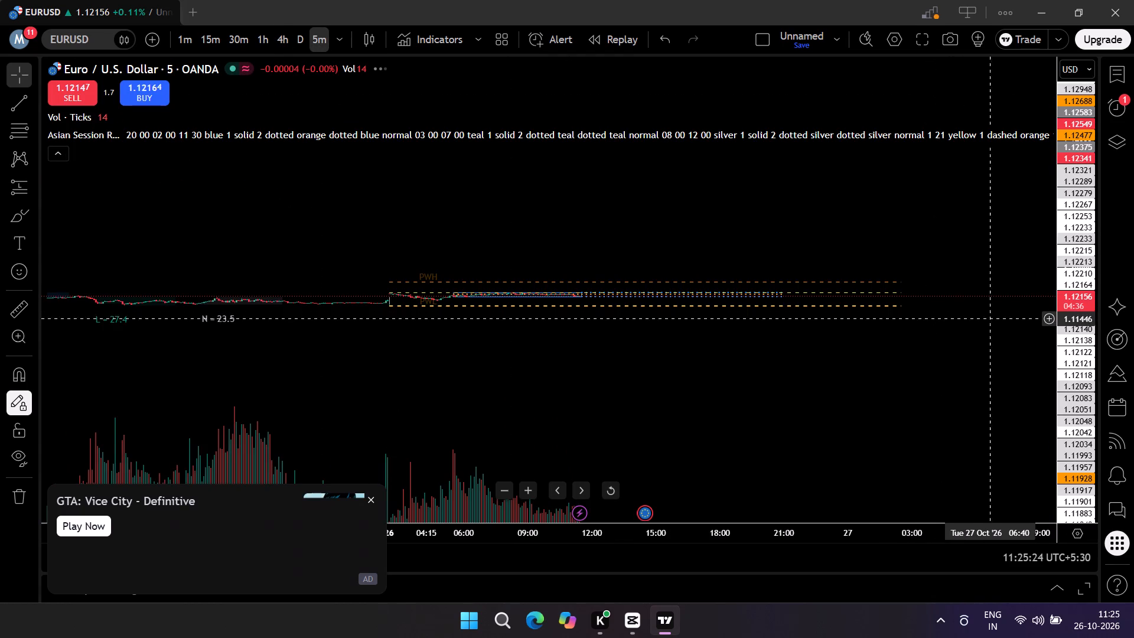
scroll(1071, 315, "up", 10)
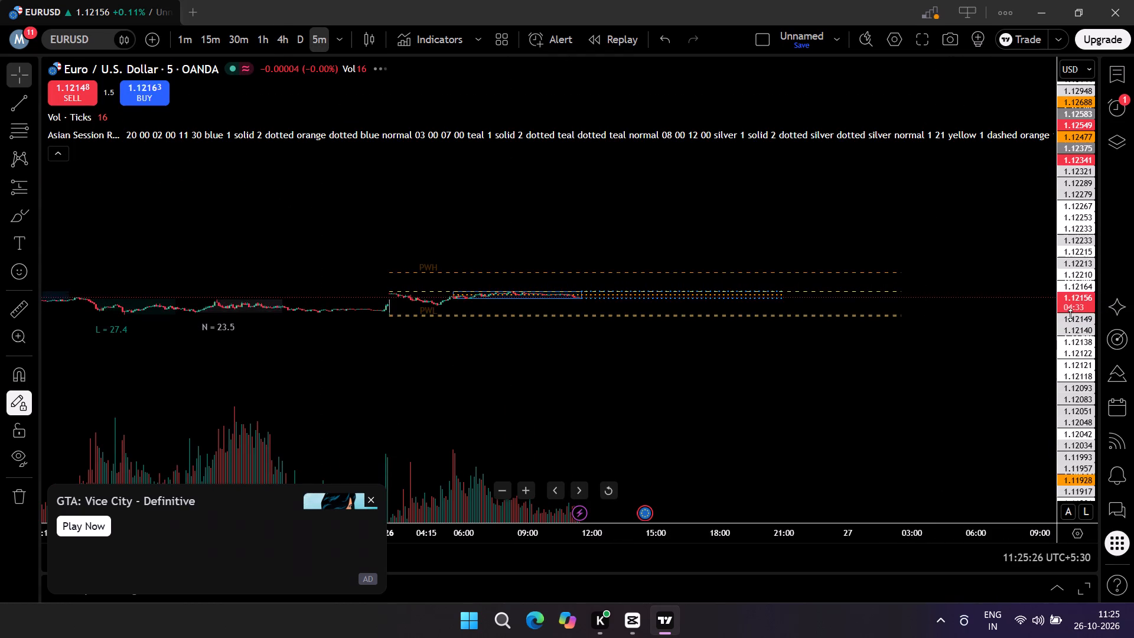
scroll(1070, 315, "up", 19)
scroll(695, 354, "up", 3)
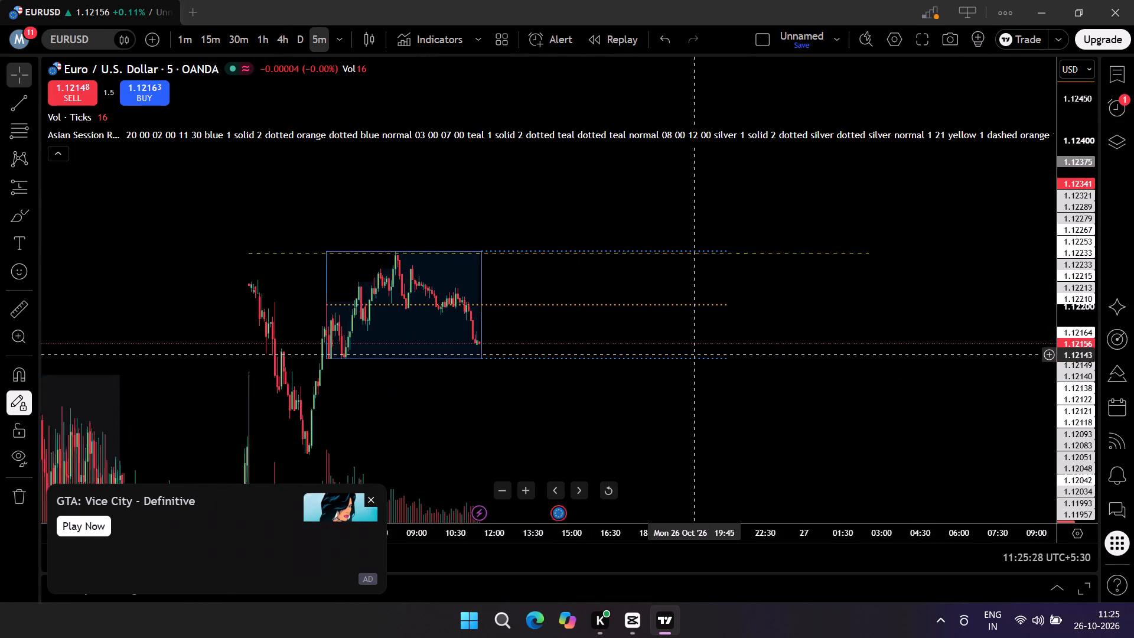
scroll(695, 354, "up", 1)
left_click_drag(579, 339, 732, 339)
scroll(517, 369, "up", 4)
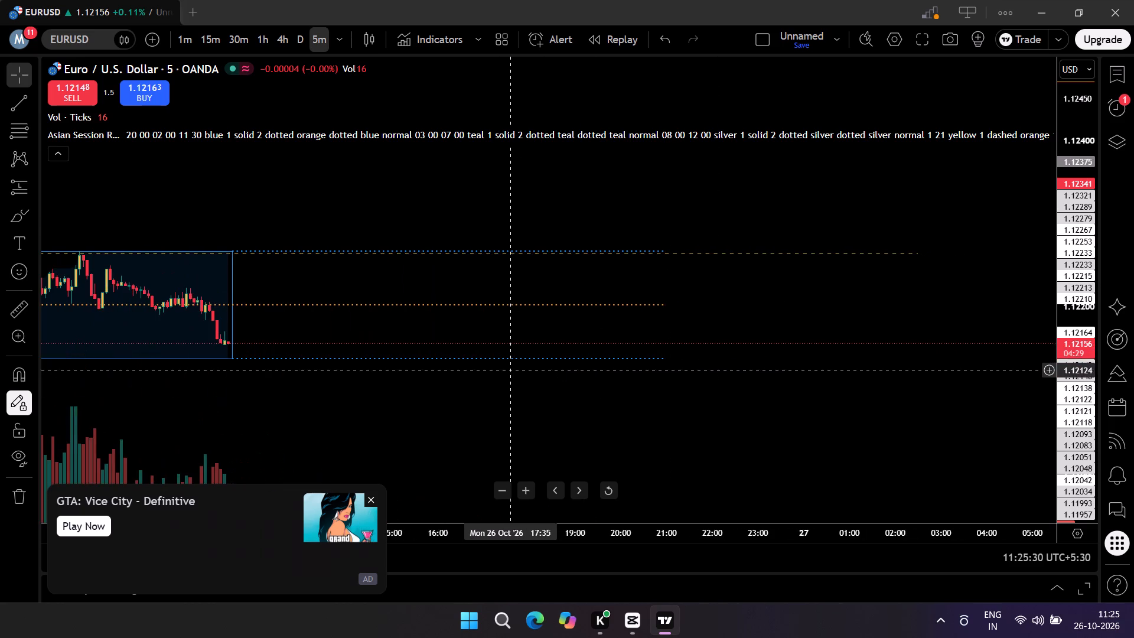
left_click_drag(426, 350, 658, 342)
scroll(437, 341, "up", 1)
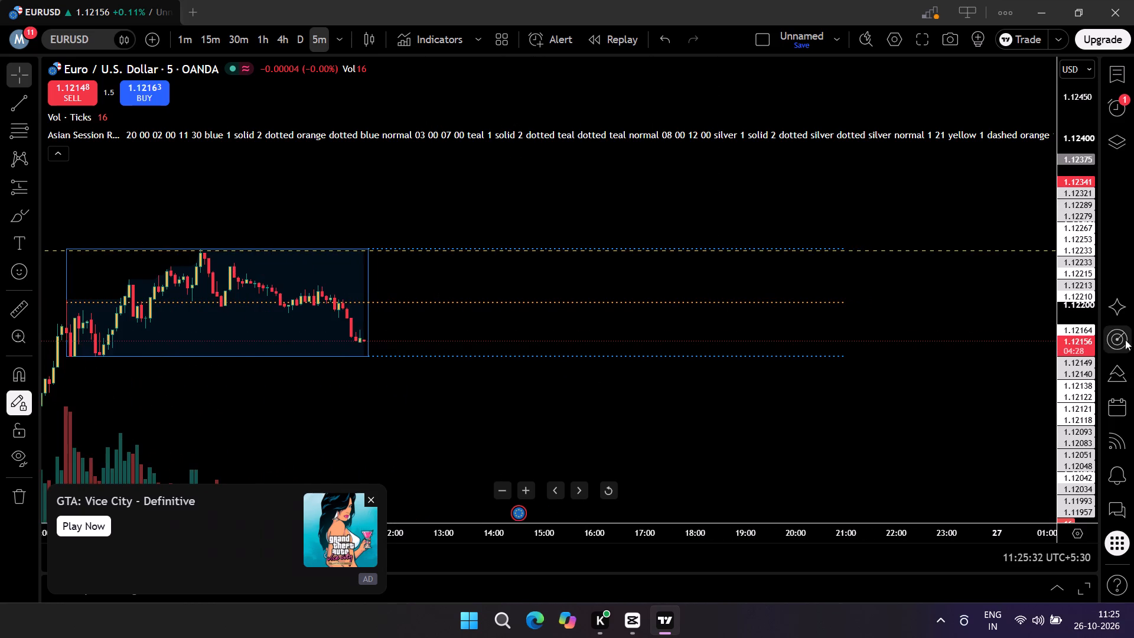
scroll(1071, 344, "up", 3)
scroll(405, 333, "up", 3)
left_click_drag(390, 336, 575, 336)
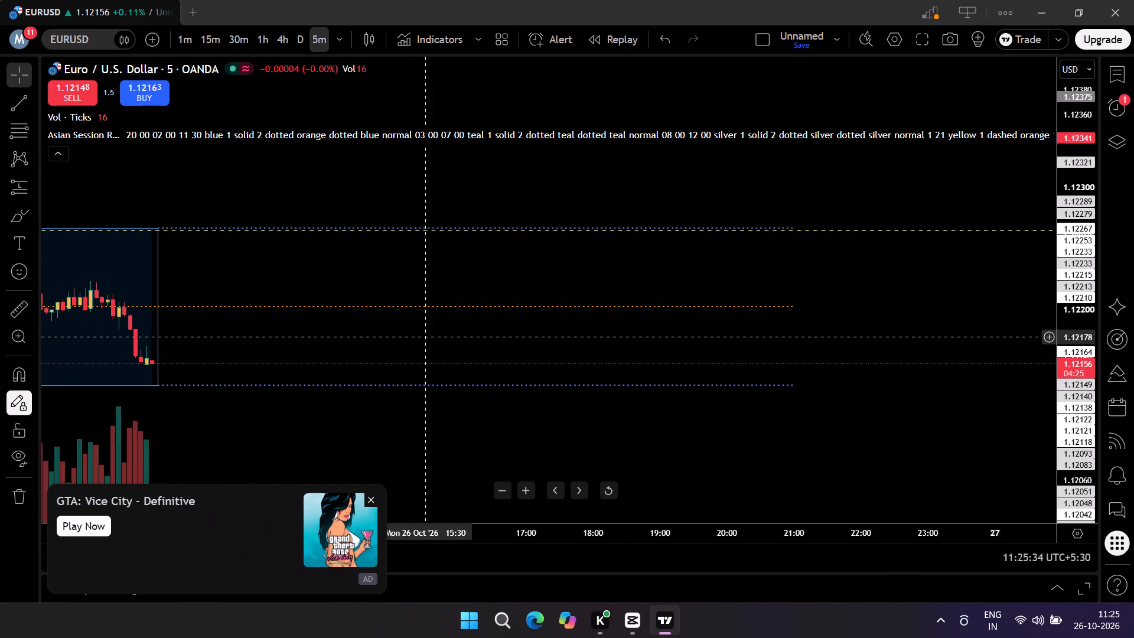
left_click_drag(575, 336, 609, 336)
left_click_drag(471, 358, 614, 358)
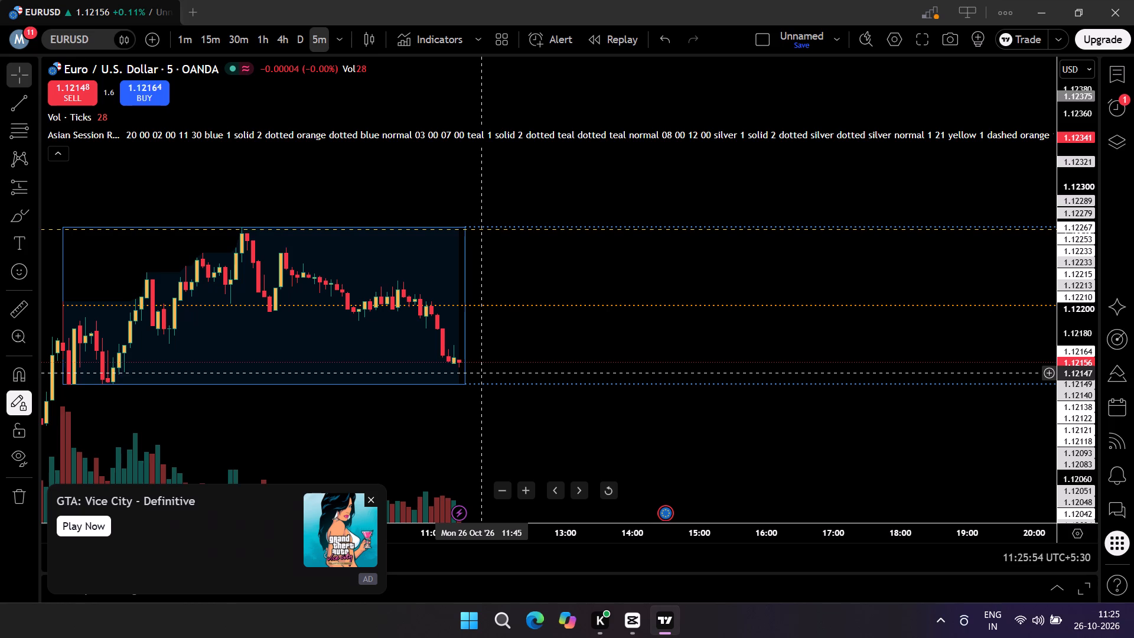
Disable the laptop's touchpad.
key("ctrl+super+F24")
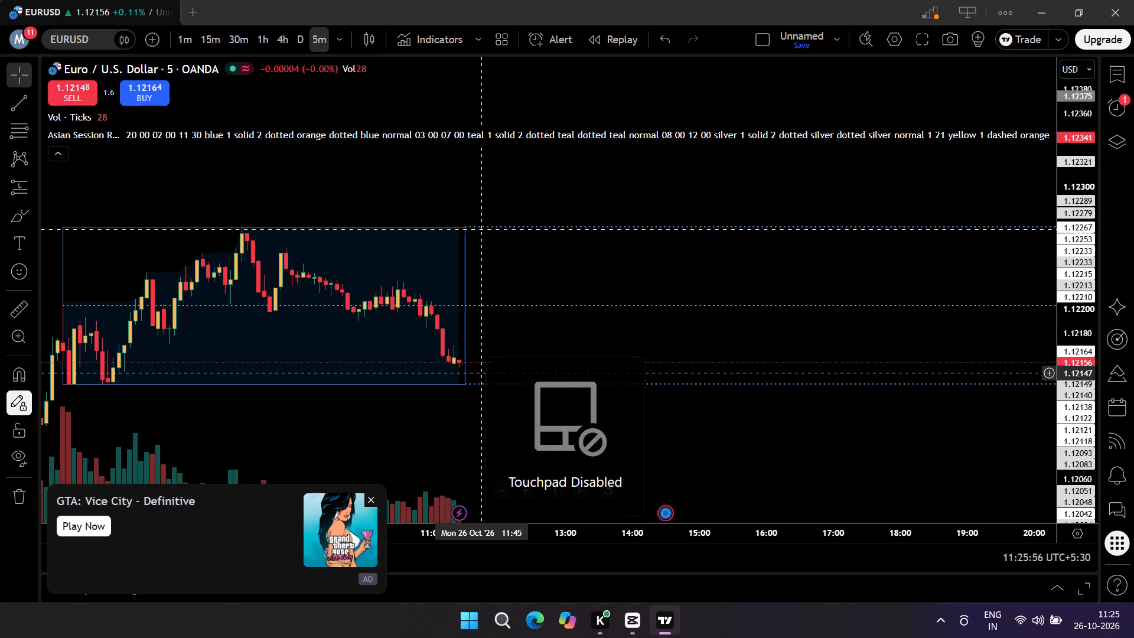
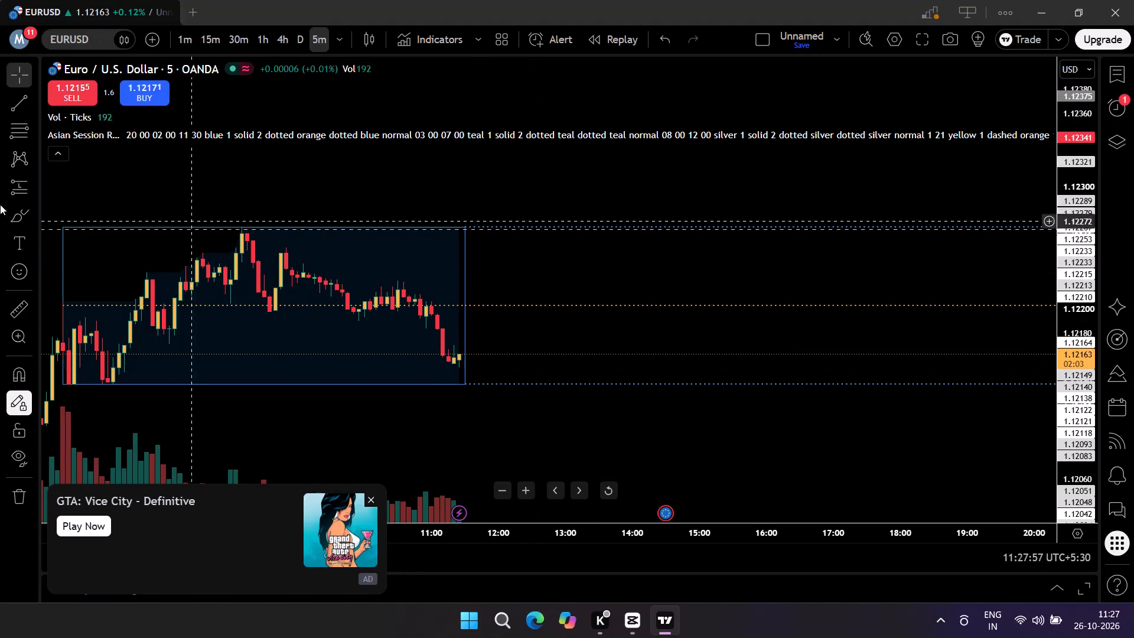
Draw a Fib retracement beside the Asian range from about 1.12315 at 14:15 to about 1.12163 at 16:45 on Mon 26 Oct.
left_click(37, 132)
left_click(83, 151)
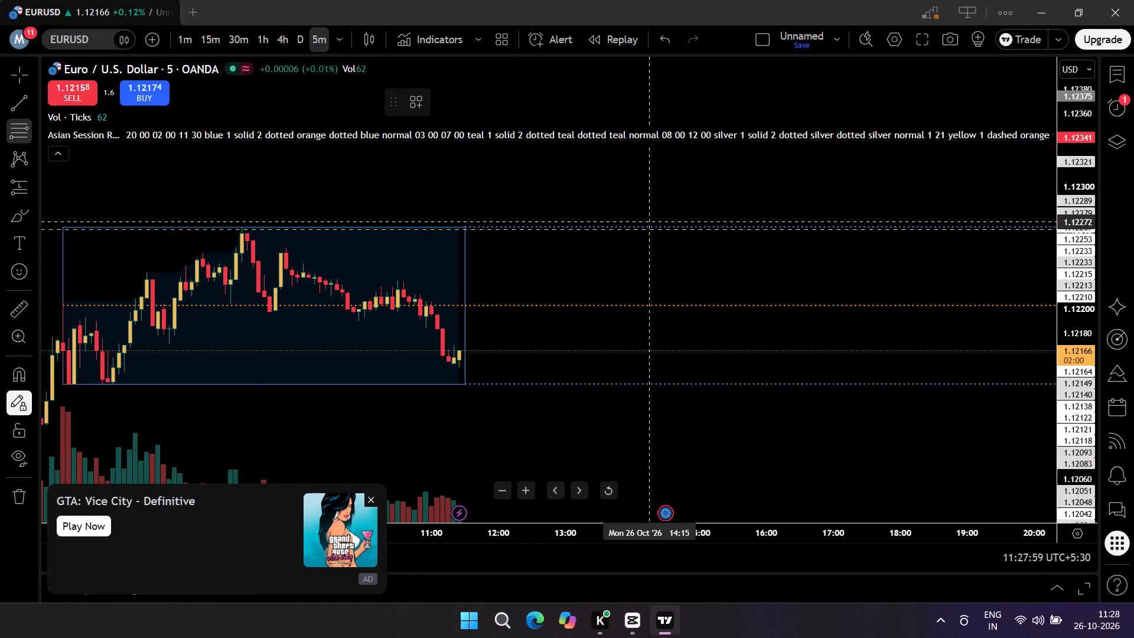
left_click_drag(650, 169, 654, 179)
left_click(816, 353)
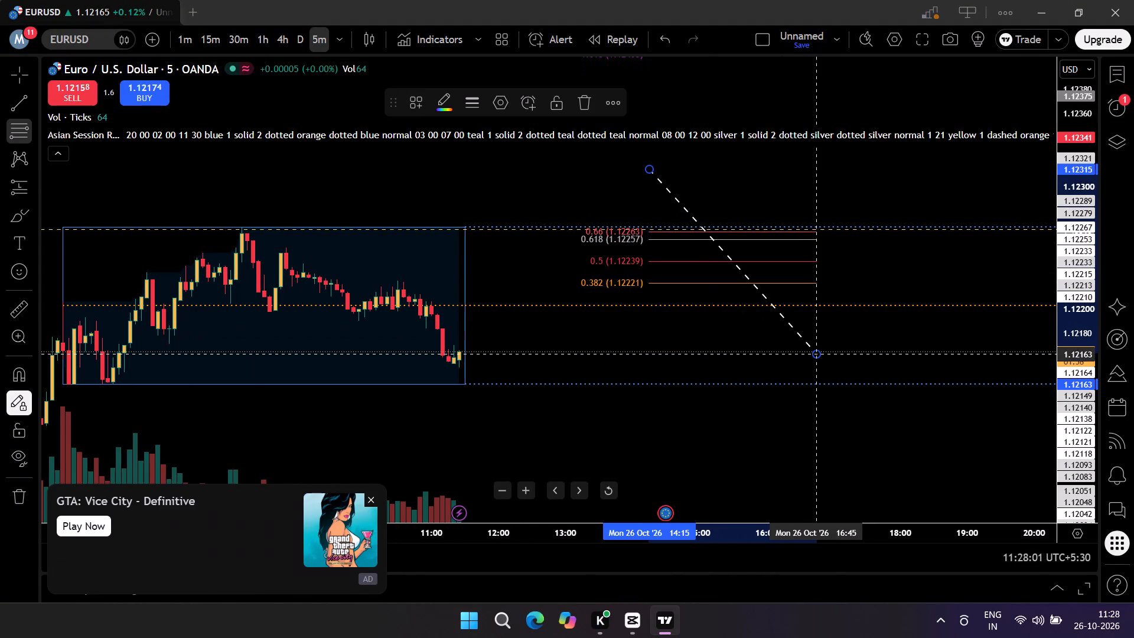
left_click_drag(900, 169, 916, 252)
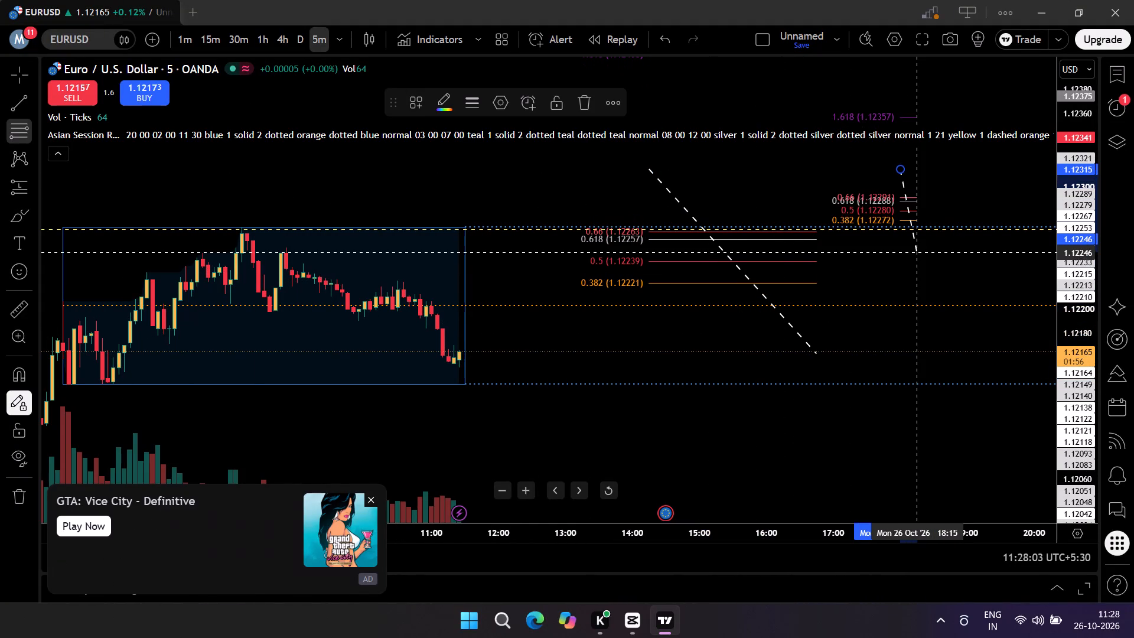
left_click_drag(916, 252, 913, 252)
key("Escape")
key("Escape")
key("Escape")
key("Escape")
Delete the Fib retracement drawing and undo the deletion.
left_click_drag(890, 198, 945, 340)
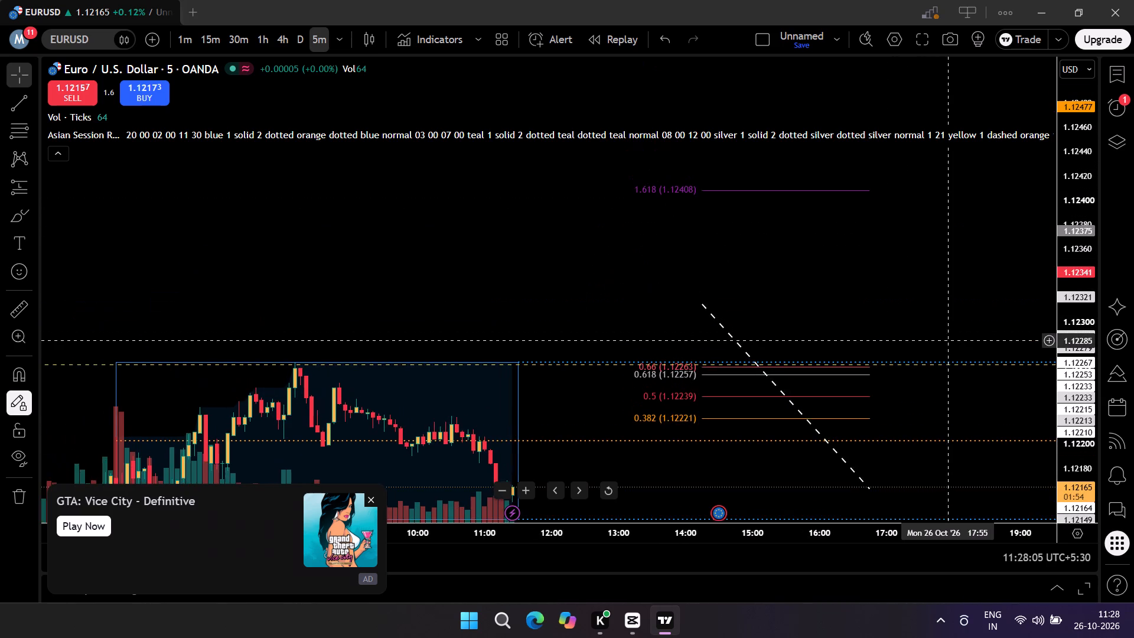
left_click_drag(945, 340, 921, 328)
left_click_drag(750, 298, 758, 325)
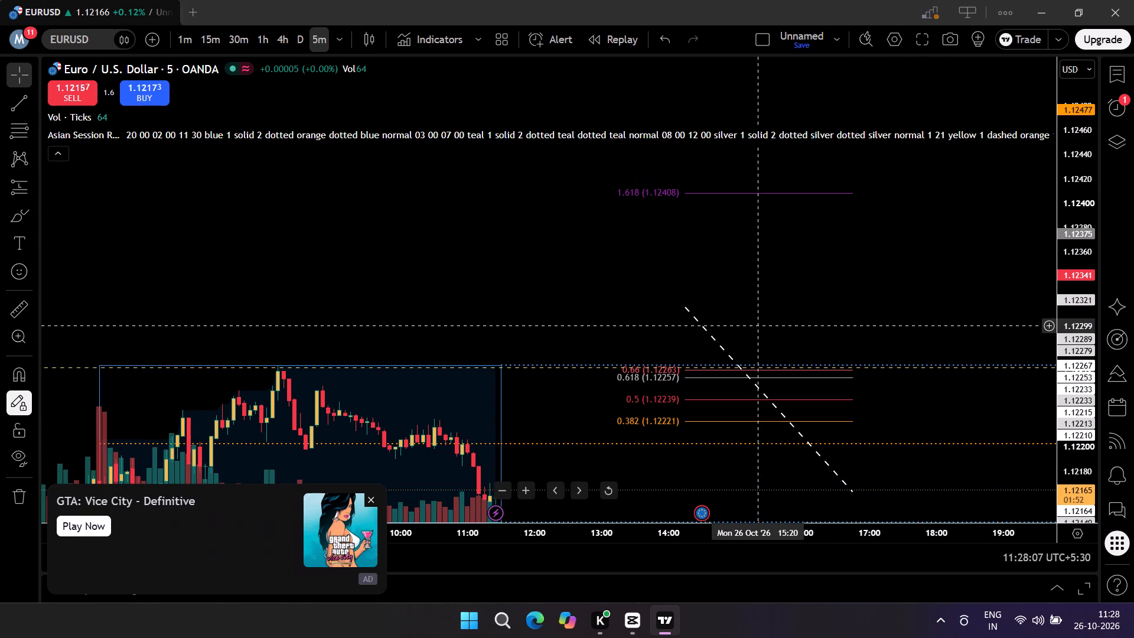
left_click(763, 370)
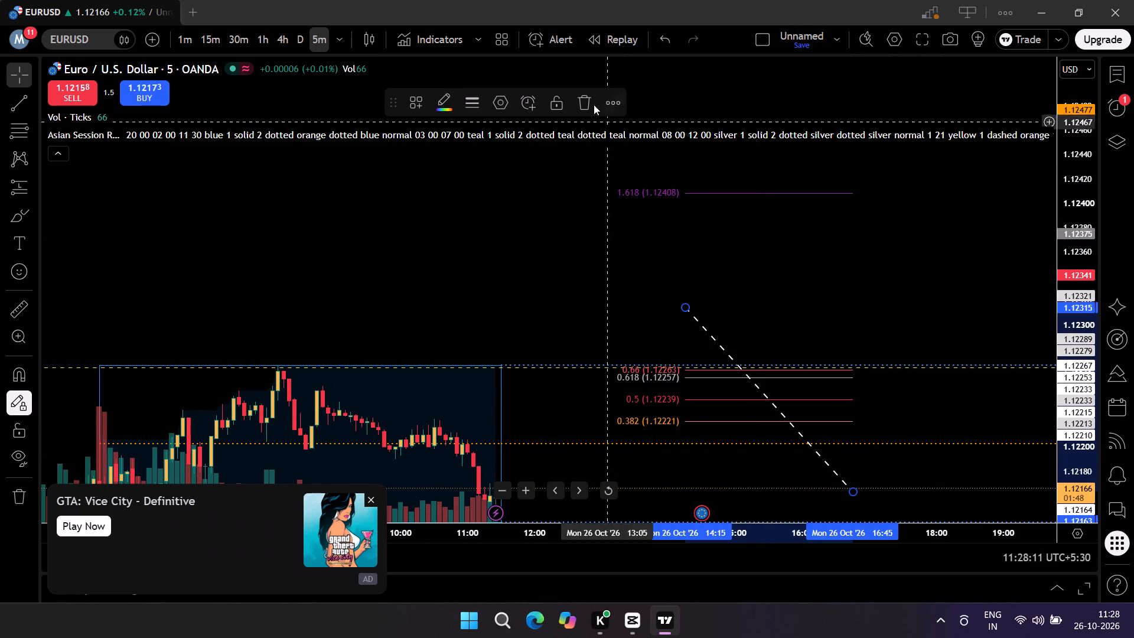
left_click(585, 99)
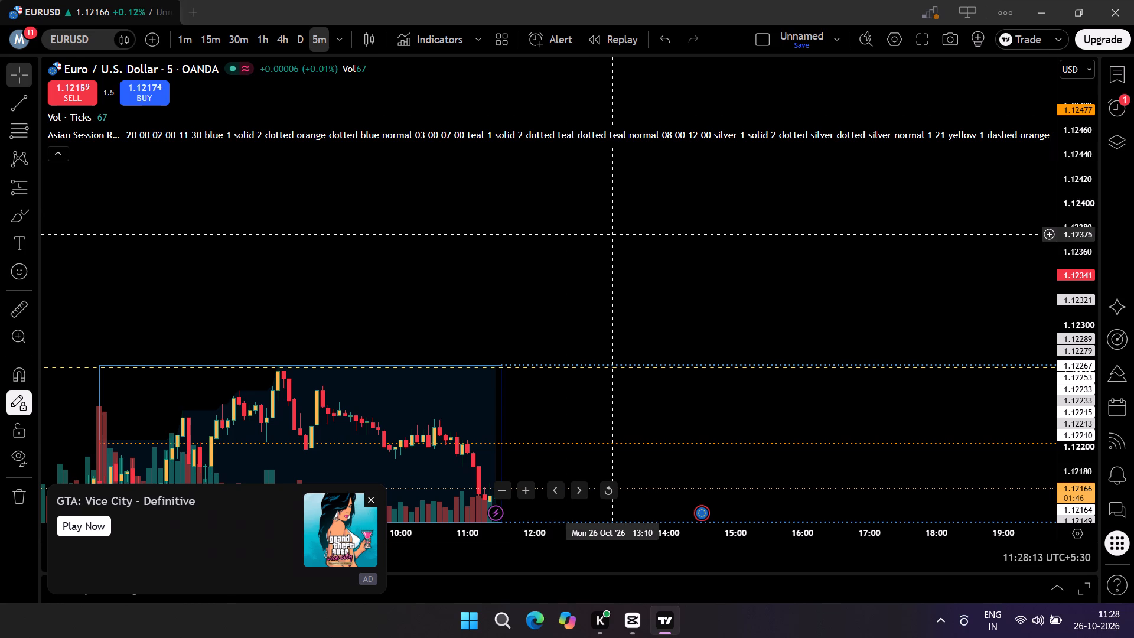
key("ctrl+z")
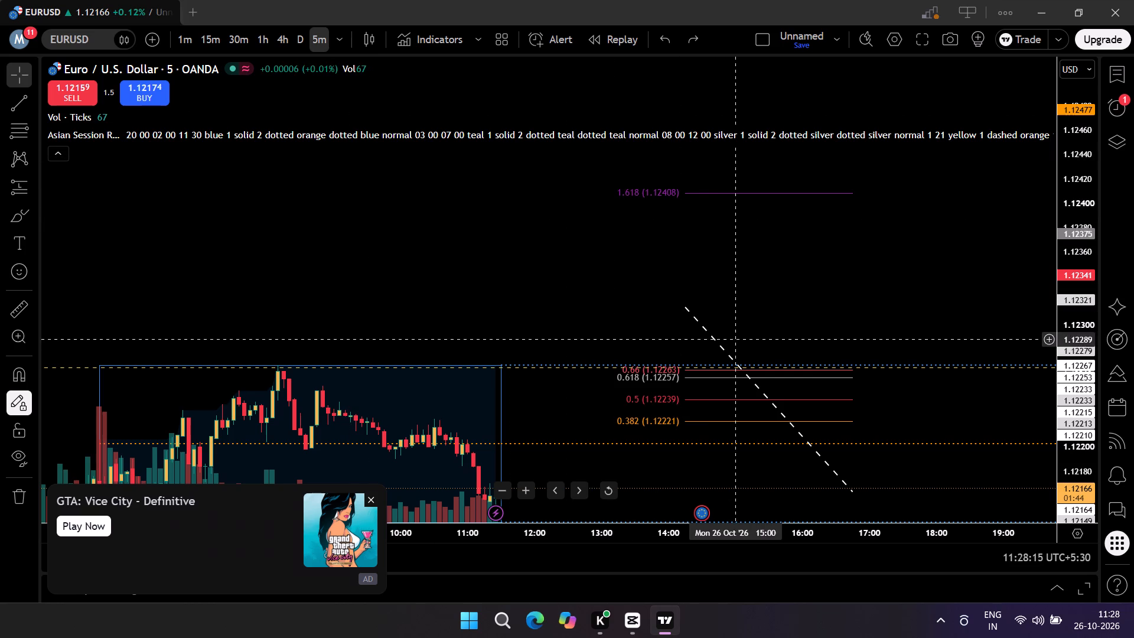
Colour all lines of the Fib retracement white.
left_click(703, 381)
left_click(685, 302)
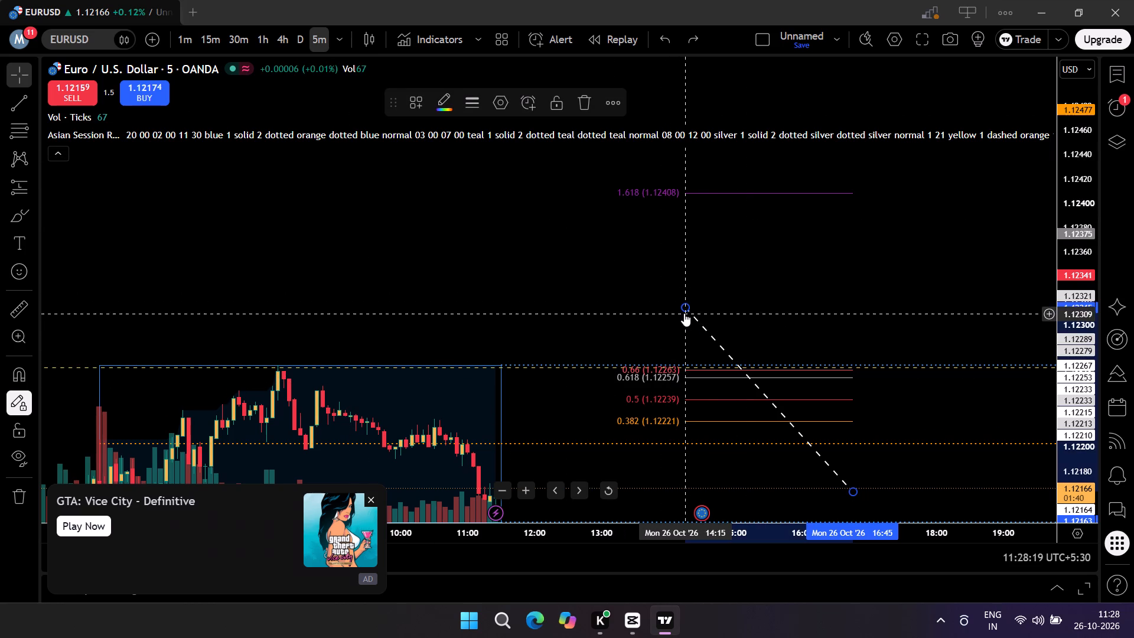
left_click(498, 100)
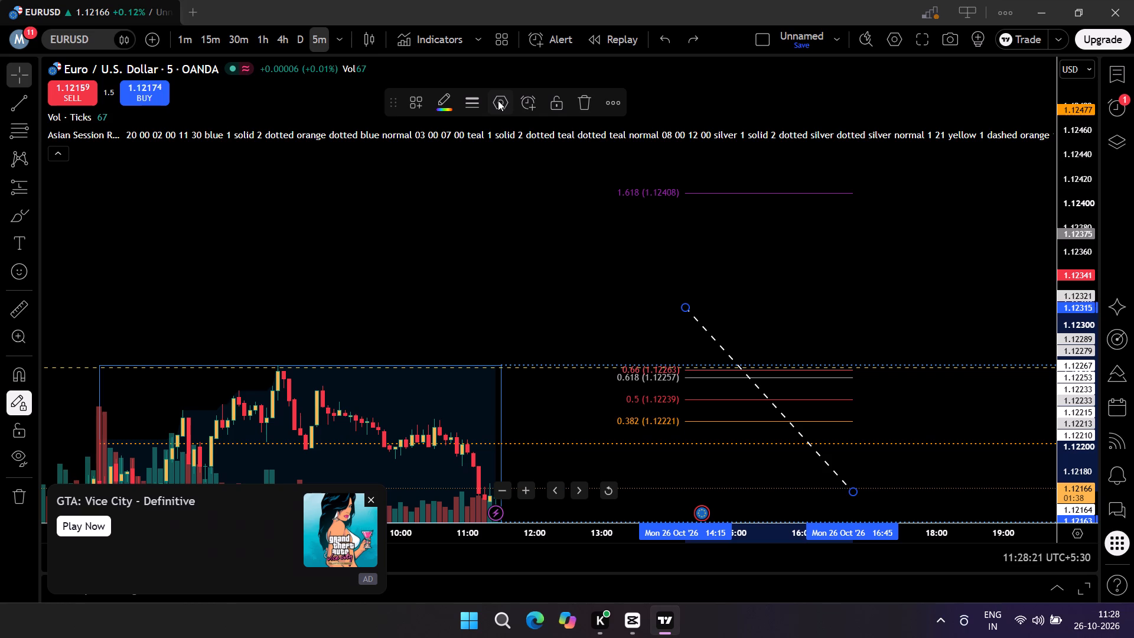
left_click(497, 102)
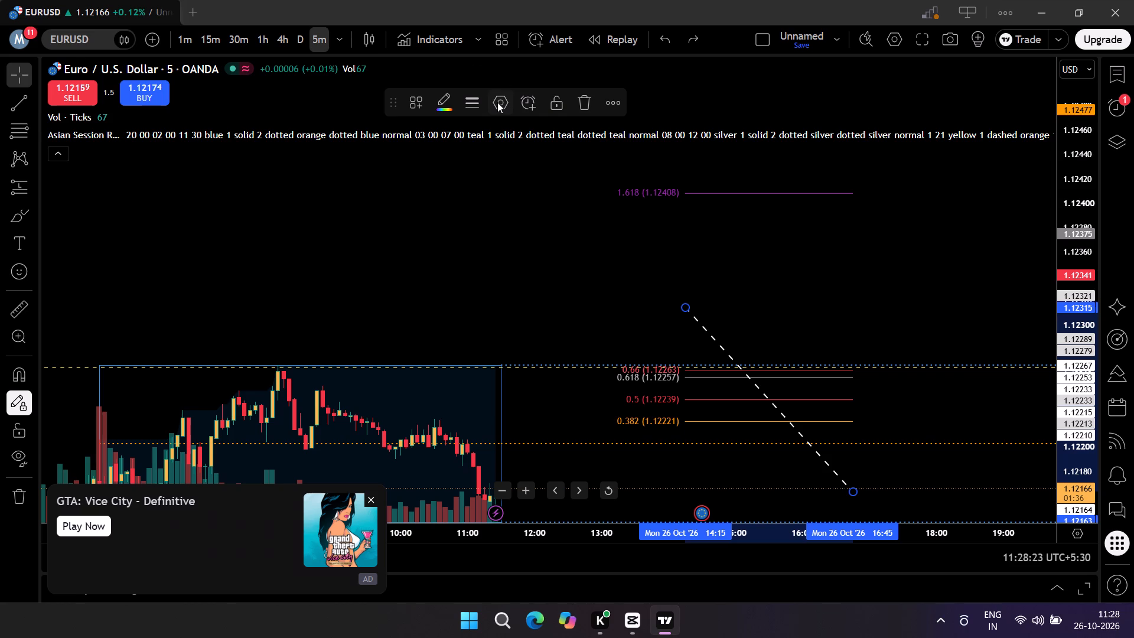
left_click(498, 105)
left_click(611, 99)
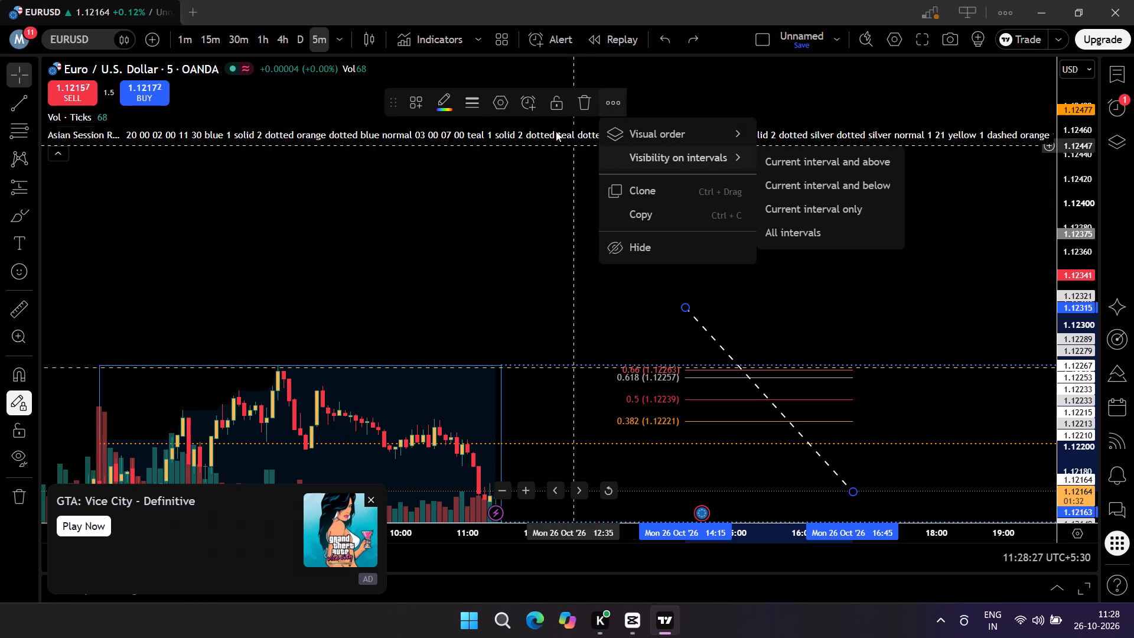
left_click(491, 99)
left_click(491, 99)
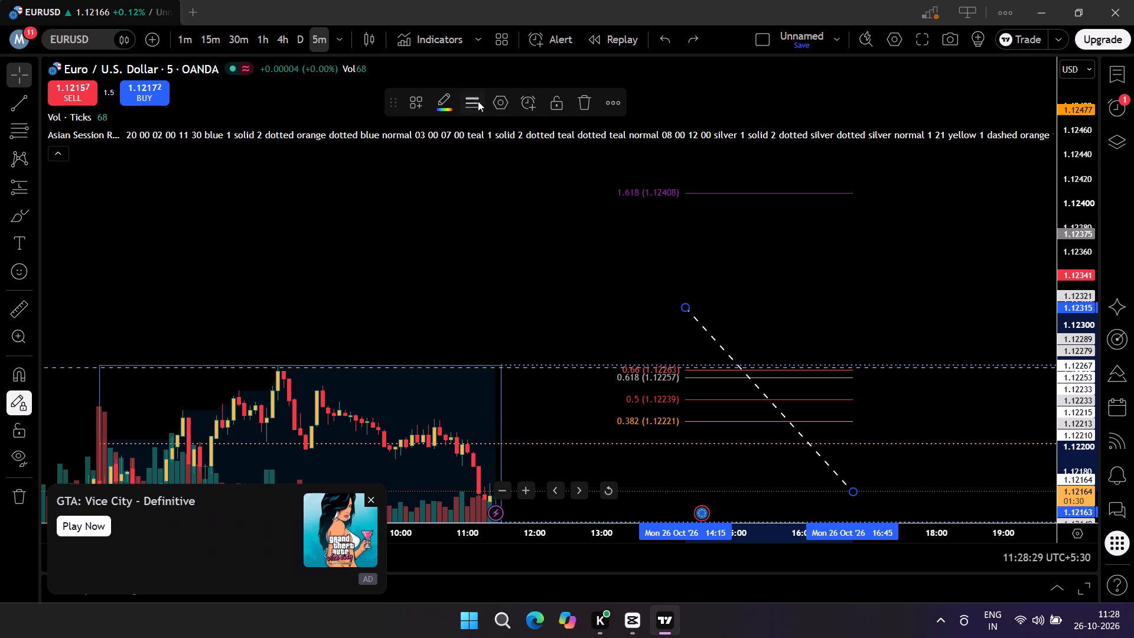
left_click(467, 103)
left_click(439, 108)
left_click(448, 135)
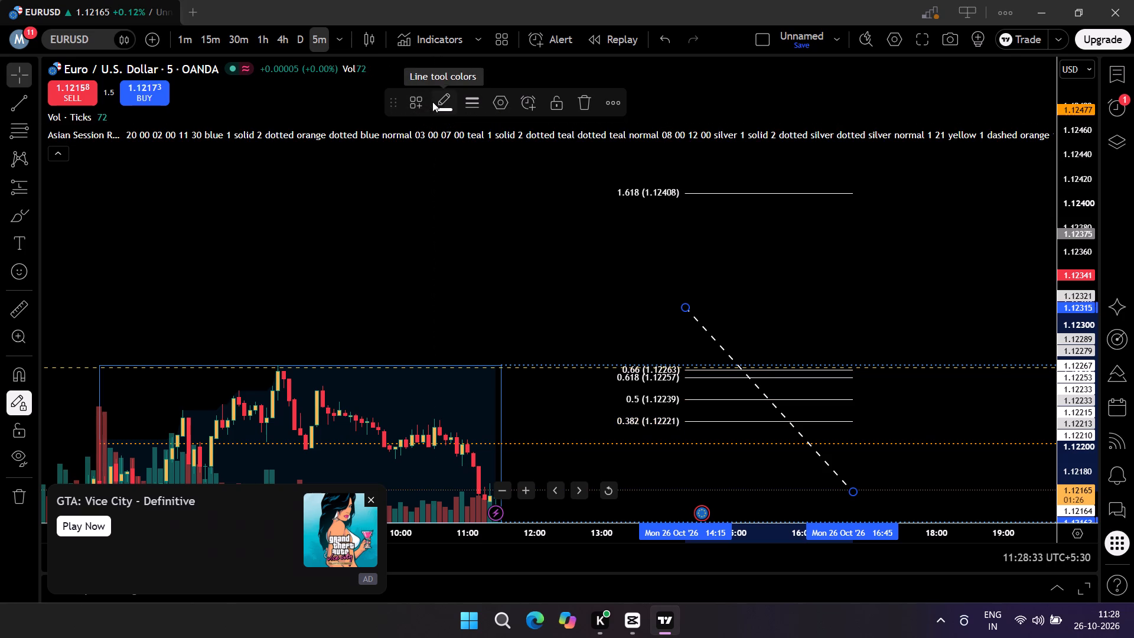
Colour the Fib retracement's trend line and all its levels red.
left_click(433, 102)
left_click(449, 151)
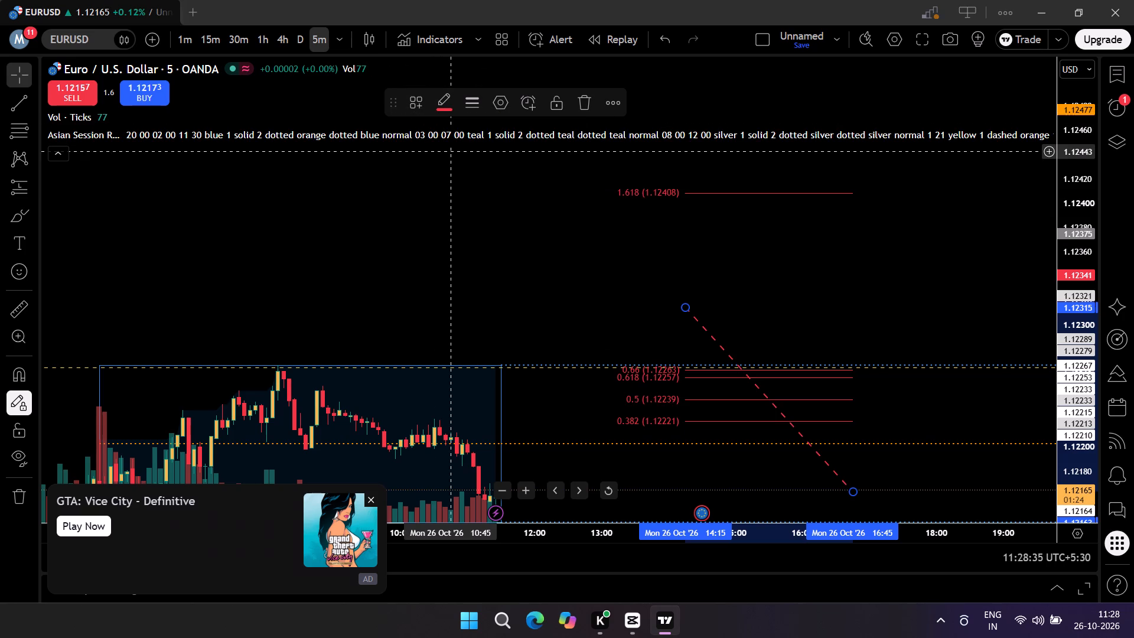
Enable the 0 level in the Fib retracement's style settings.
left_click(465, 103)
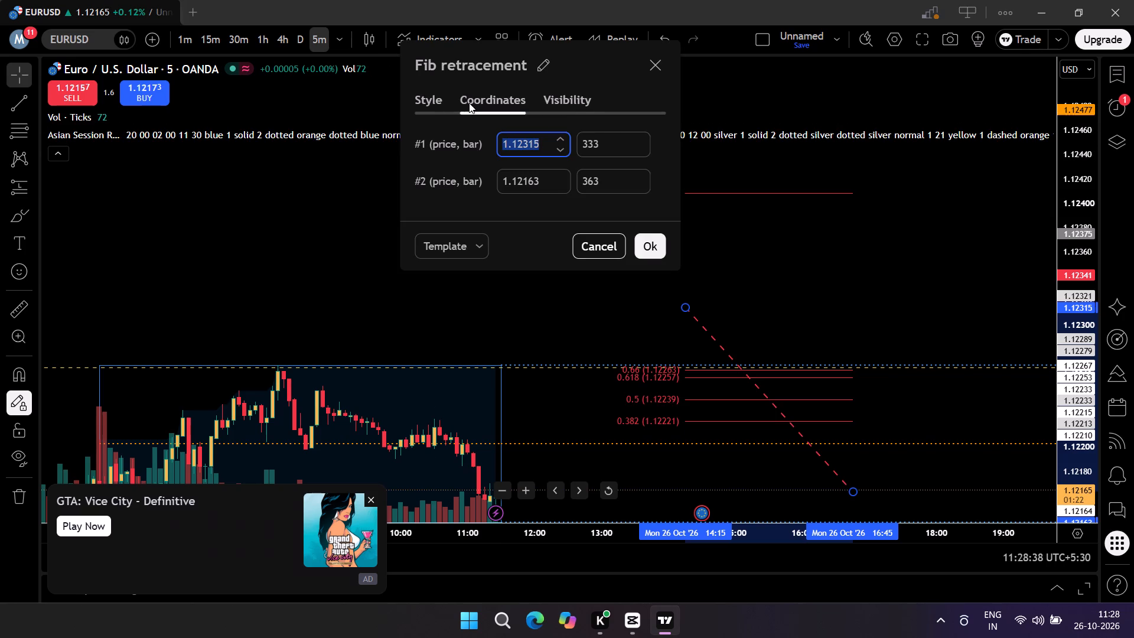
left_click(410, 99)
left_click(416, 100)
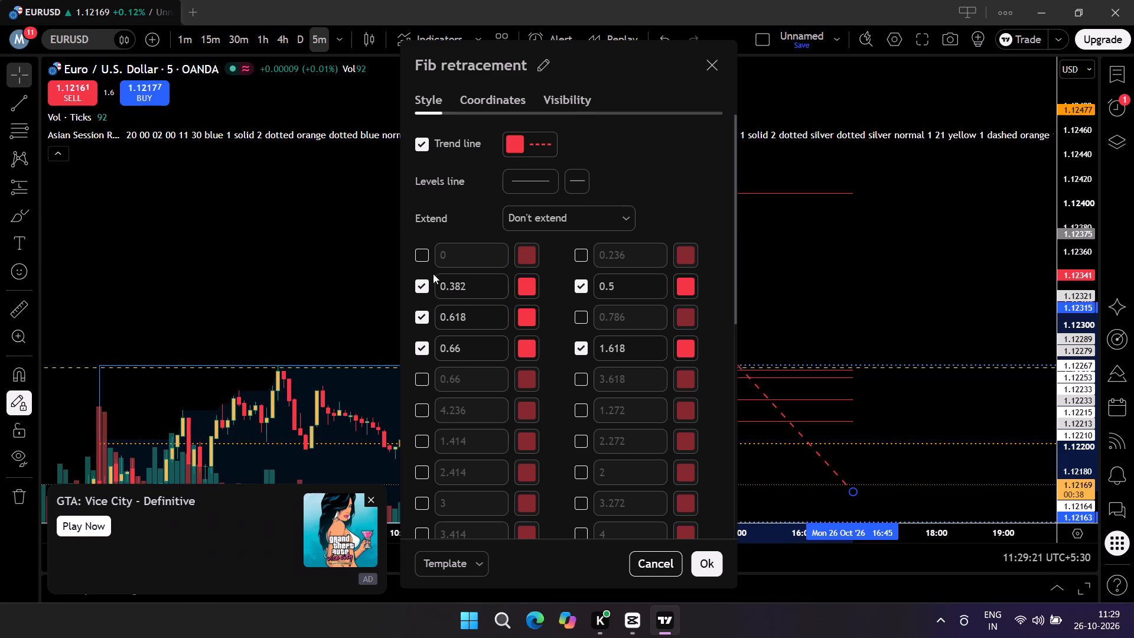
left_click(419, 255)
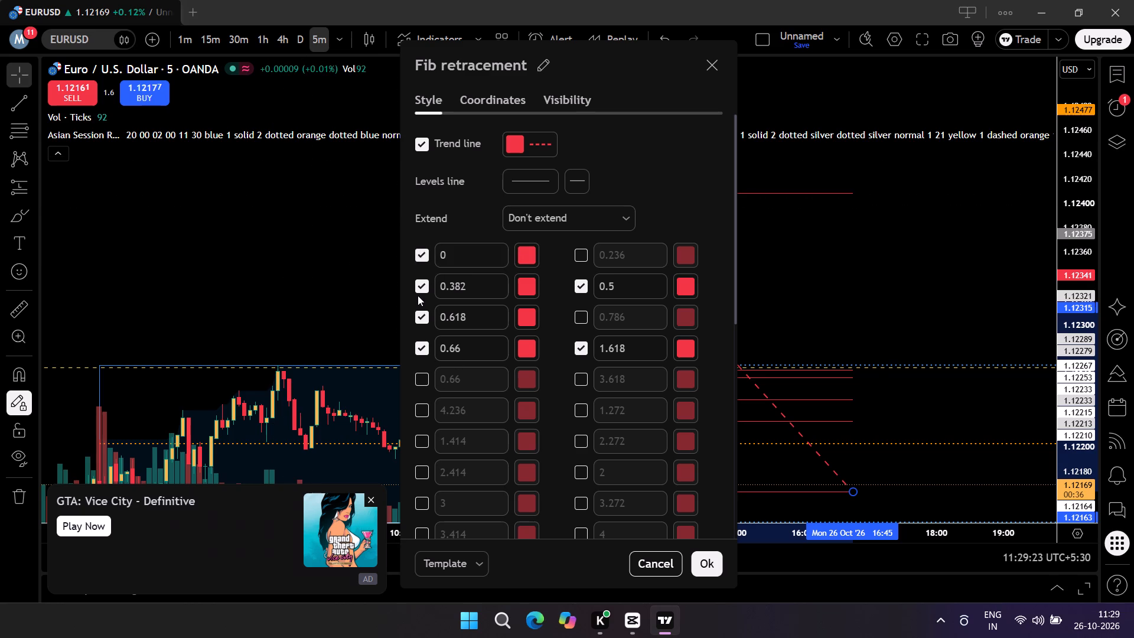
Set the colour of the 0.382 Fib level to bright yellow.
left_click(519, 283)
left_click(568, 333)
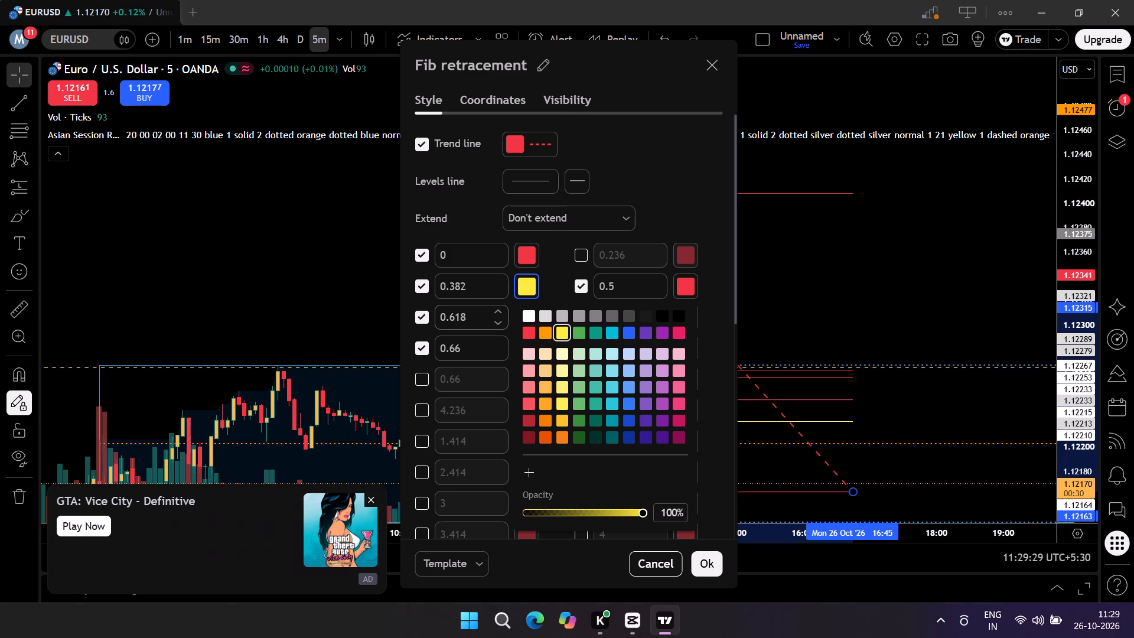
Set the colour of the 0.618 Fib level to blue after trying other swatches.
left_click(517, 308)
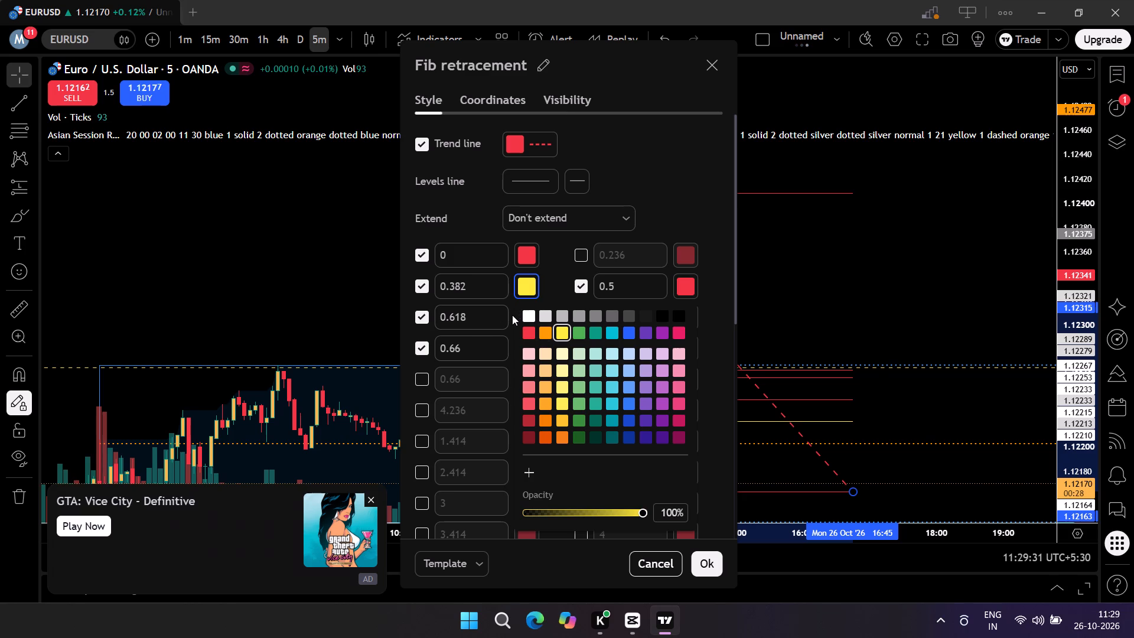
left_click(512, 315)
left_click(524, 317)
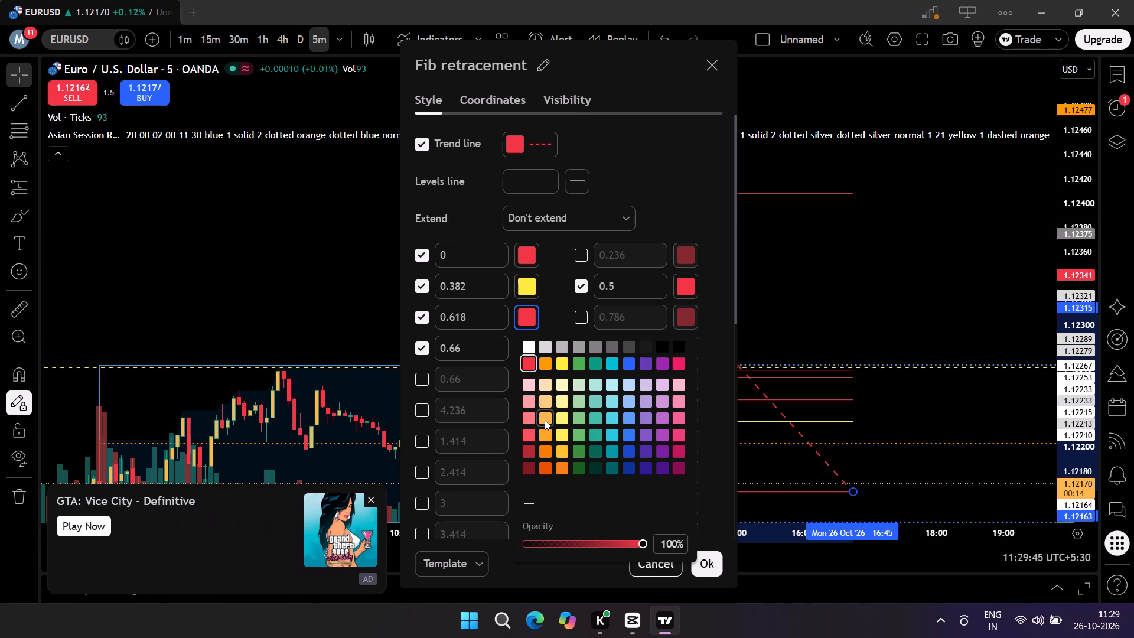
left_click(559, 415)
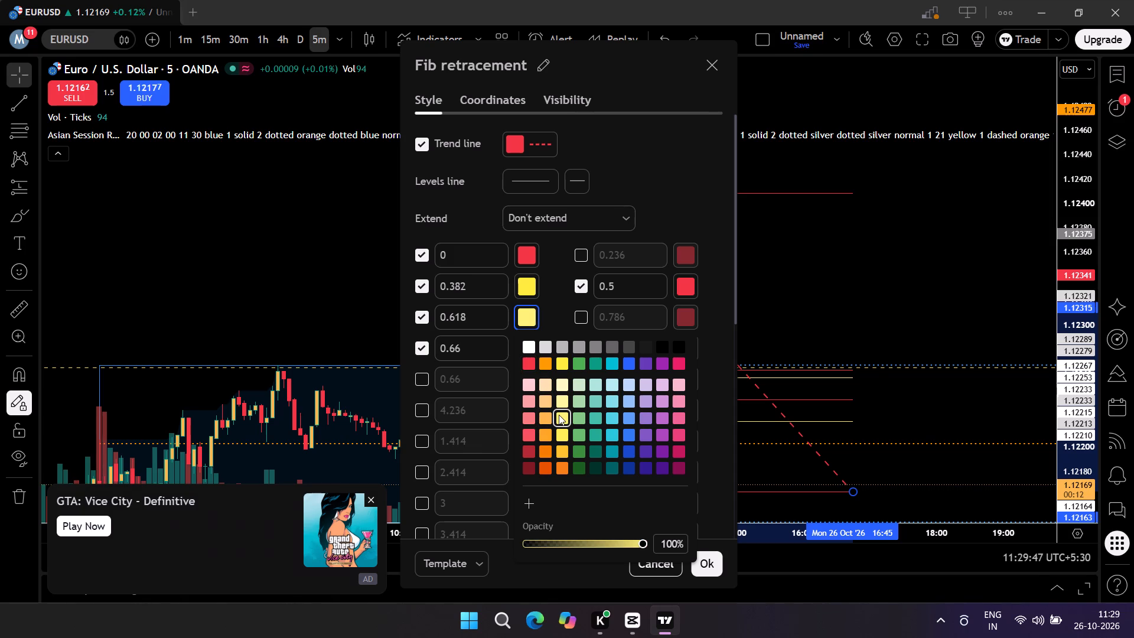
left_click(610, 385)
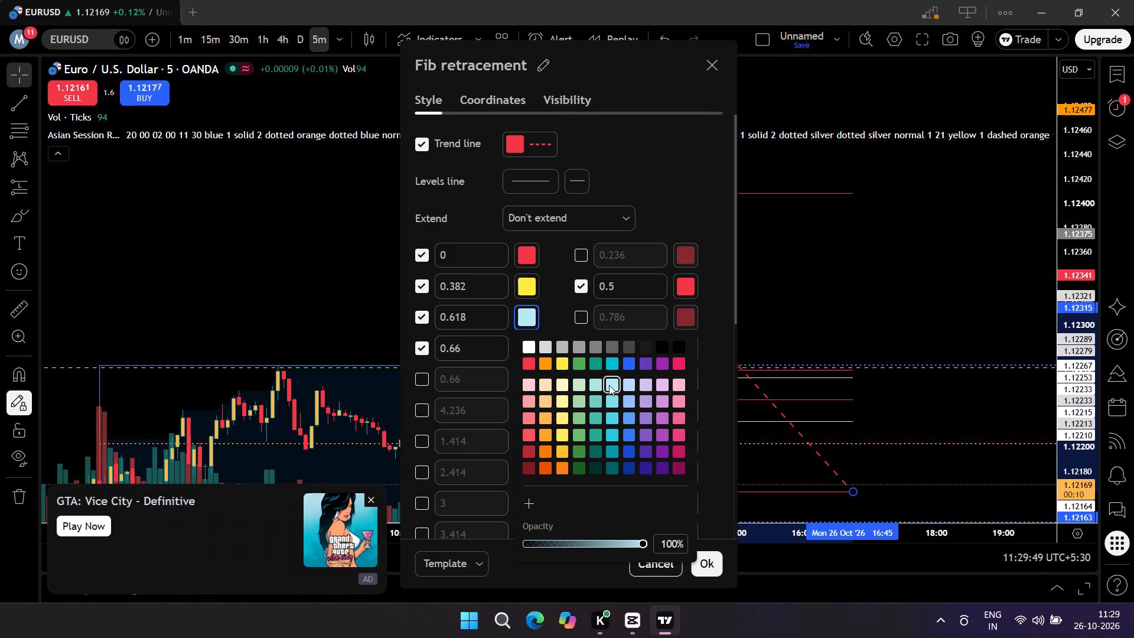
left_click(492, 368)
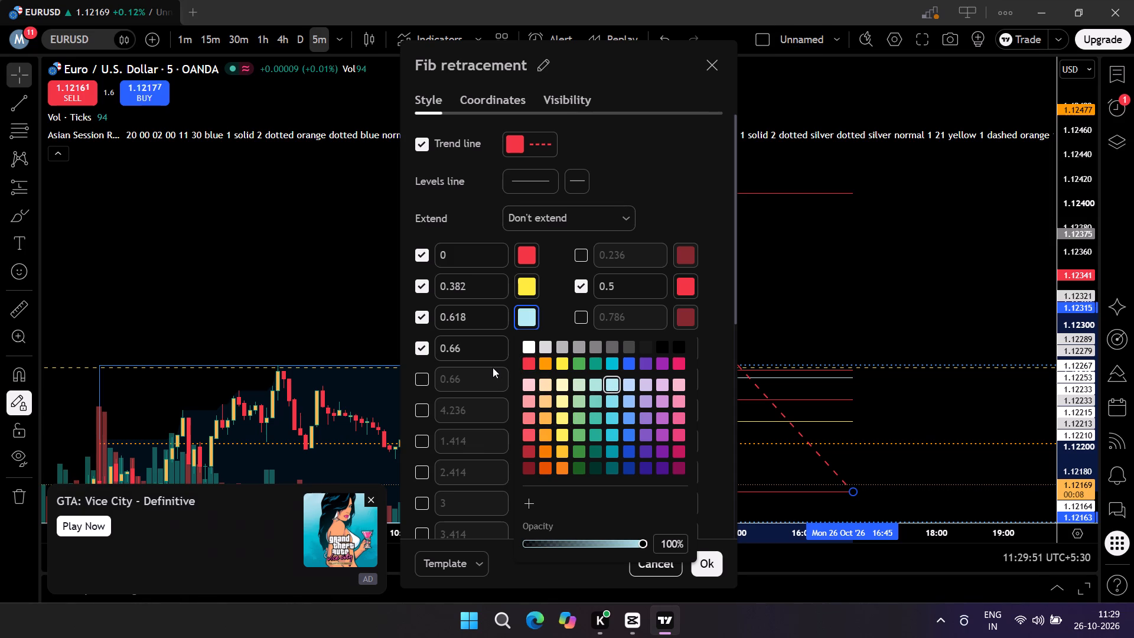
left_click(515, 364)
left_click(515, 364)
left_click(514, 396)
left_click(522, 459)
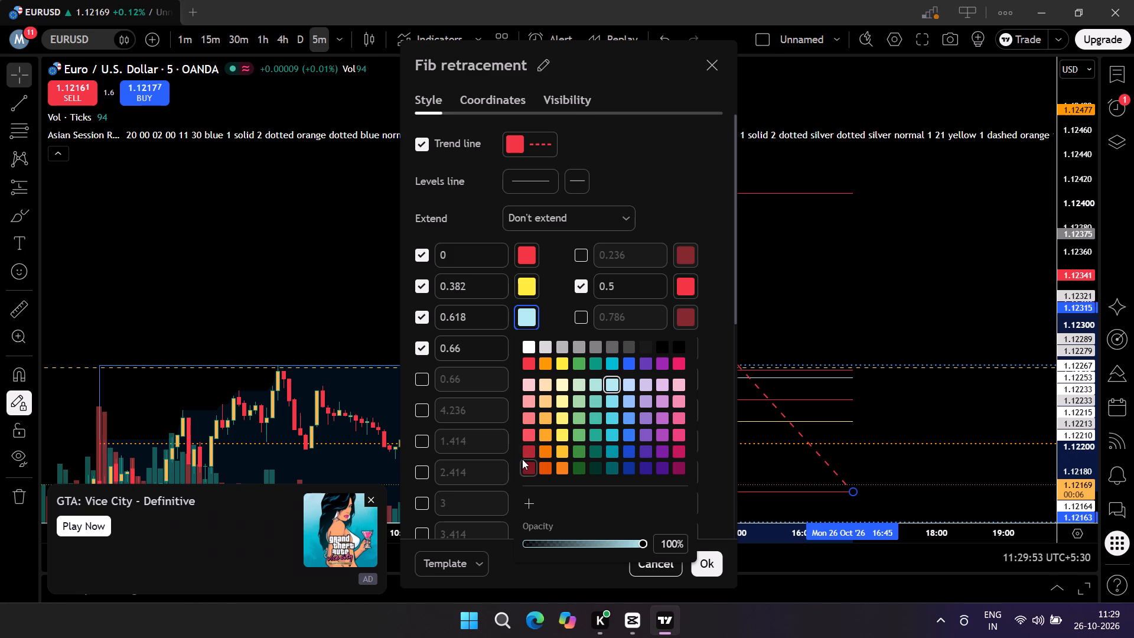
left_click(514, 464)
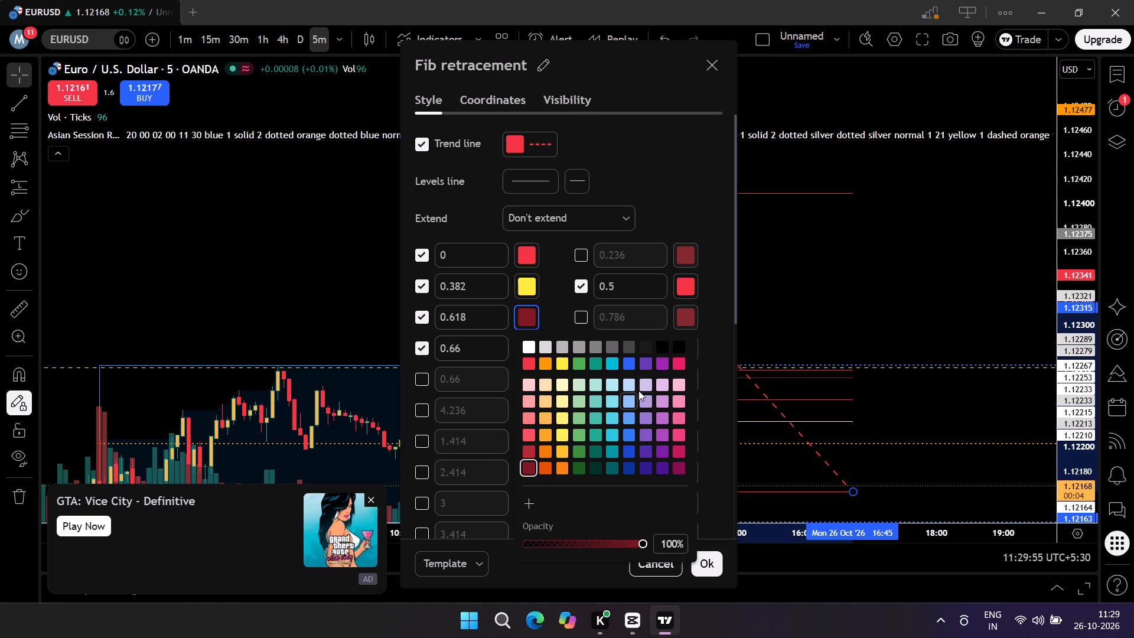
left_click(634, 362)
left_click(432, 398)
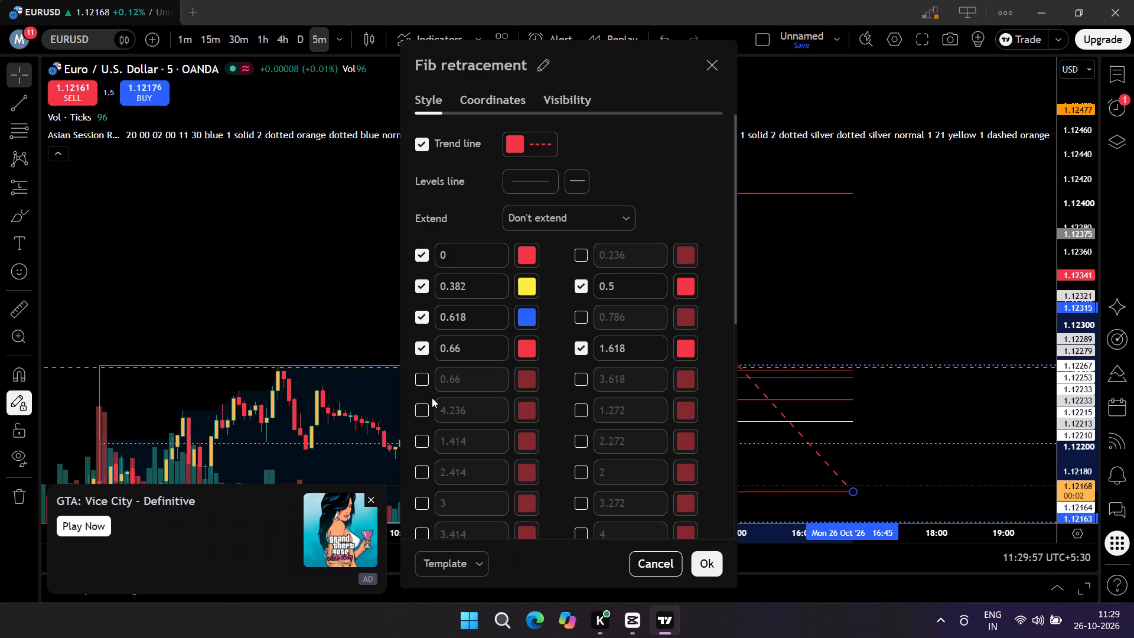
Reduce the opacity of the 1.618 Fib level's colour to 75% and leave the settings.
left_click(682, 354)
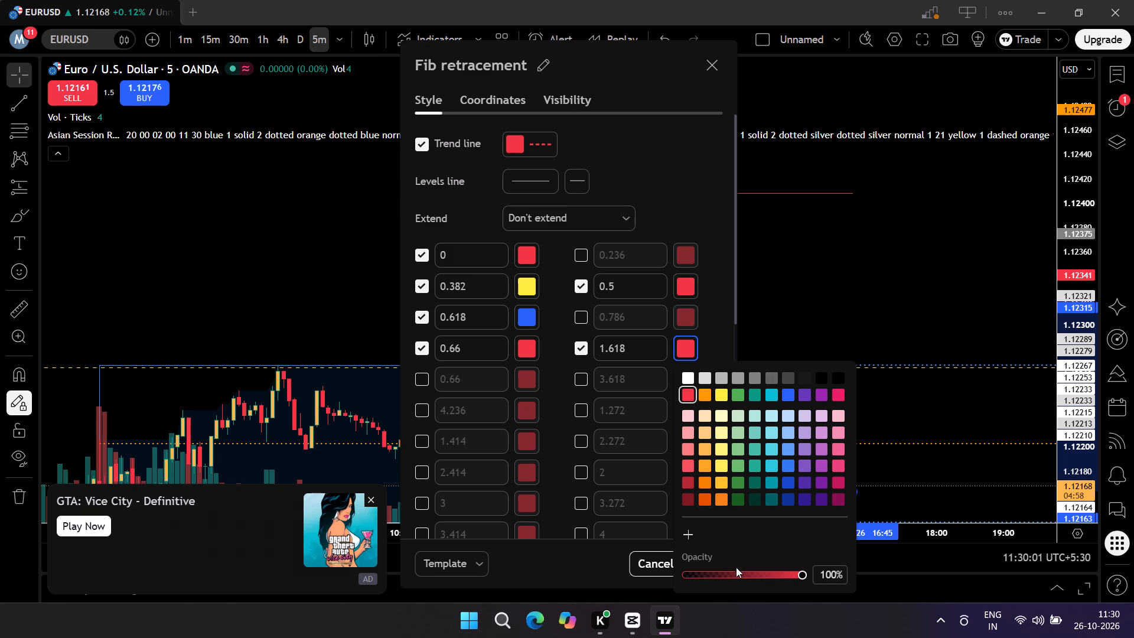
left_click_drag(755, 573, 774, 571)
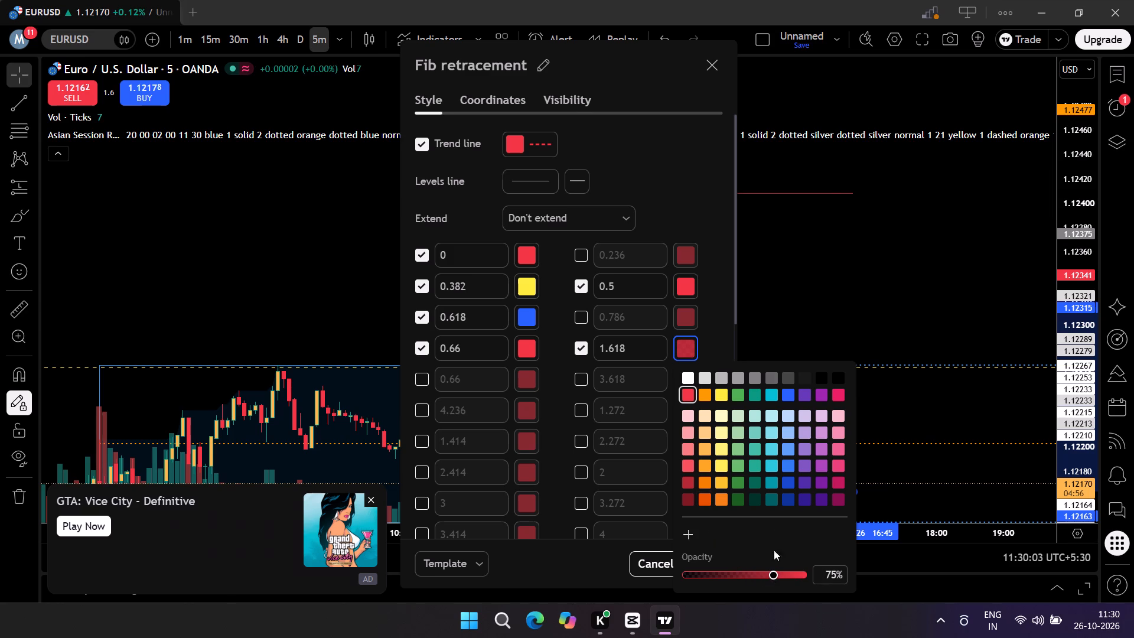
left_click(830, 303)
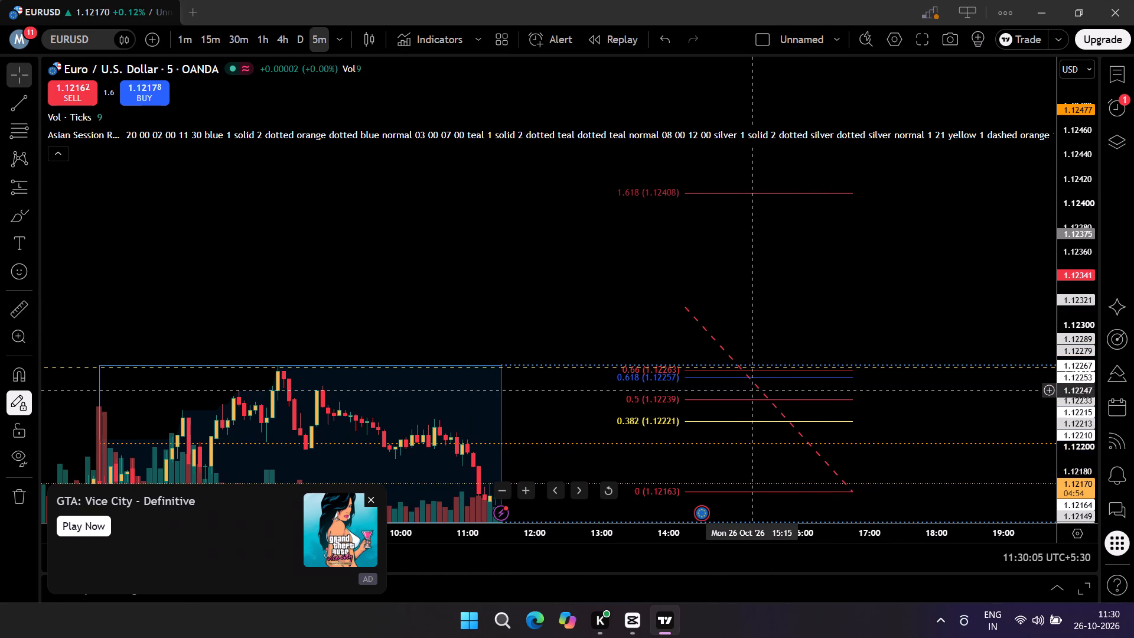
Reopen the Fib retracement's style settings and set the 0.66 level's colour to light purple after trying a dark purple.
left_click(747, 401)
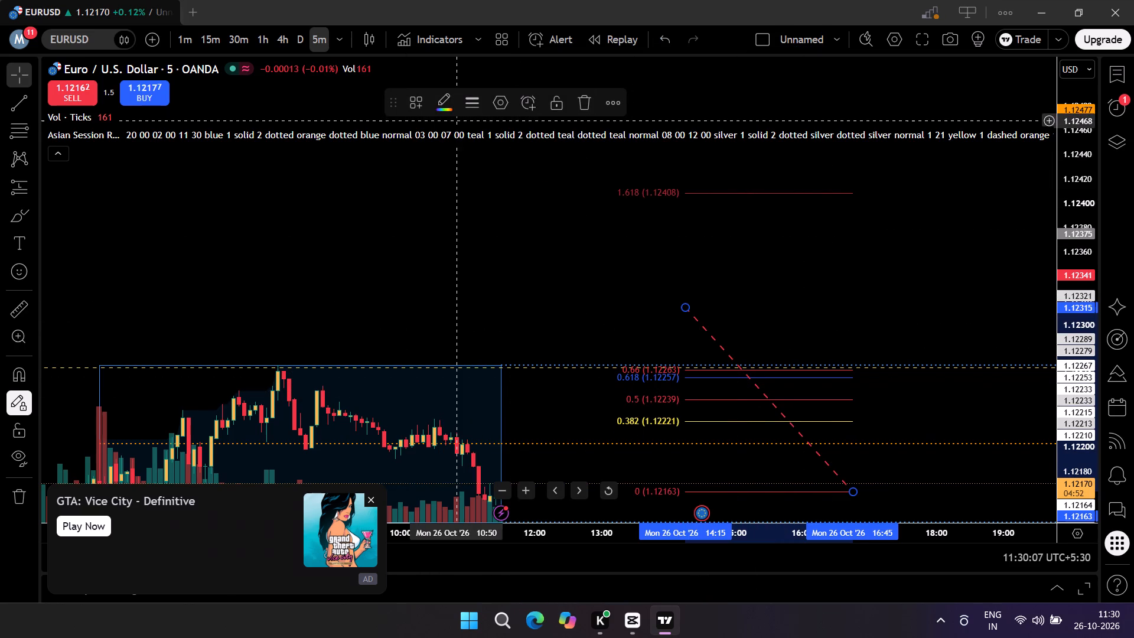
left_click(452, 116)
left_click(704, 436)
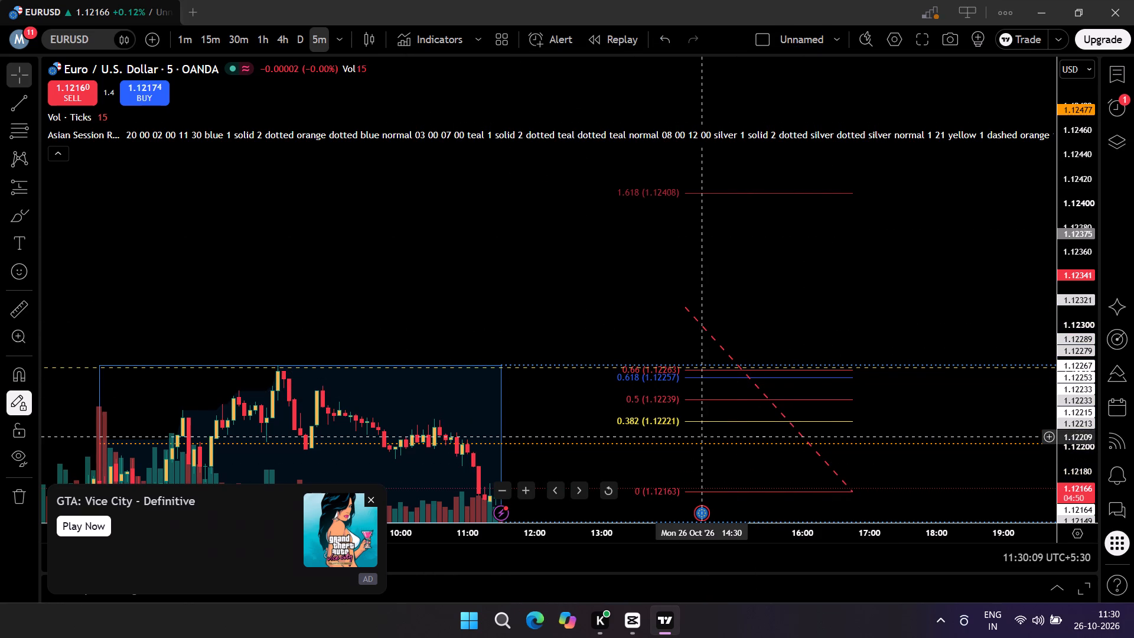
left_click(704, 417)
left_click(695, 419)
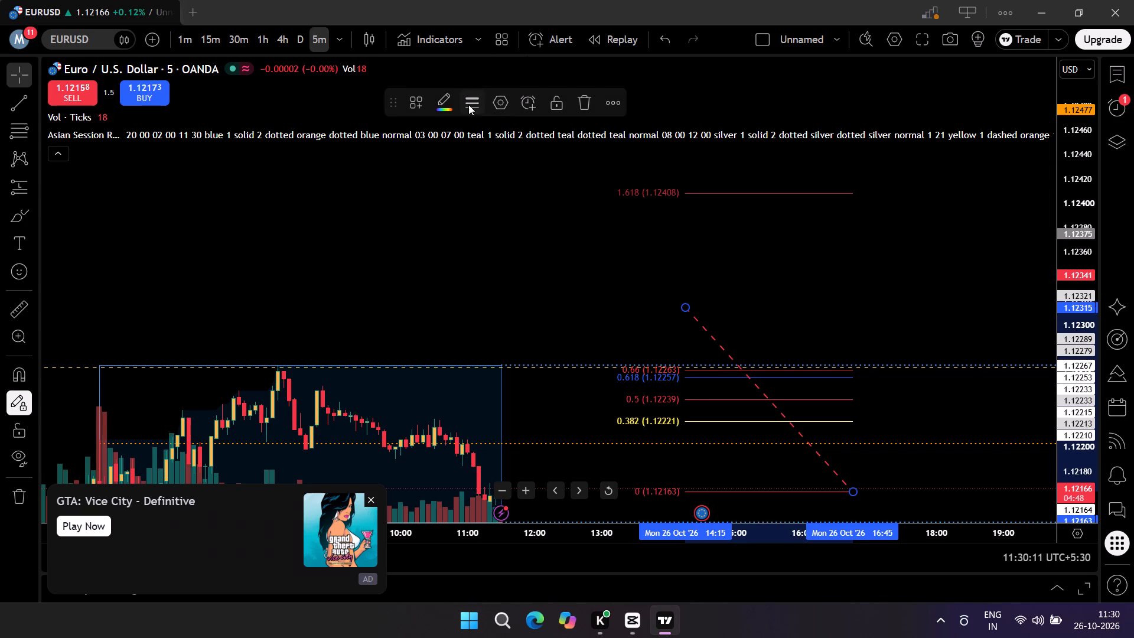
left_click(447, 105)
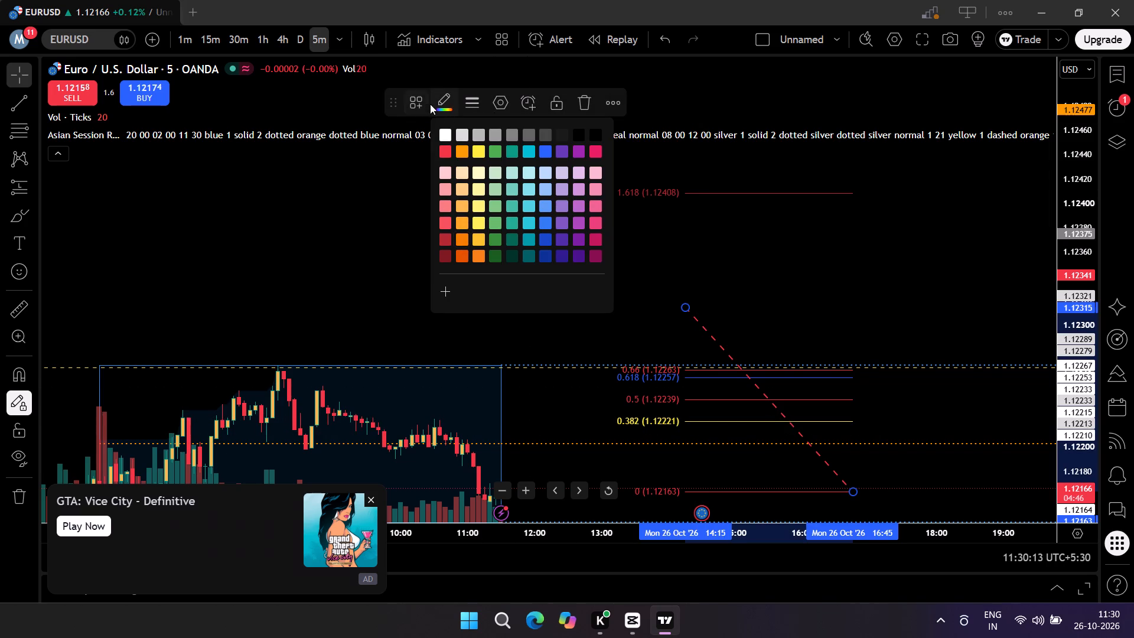
left_click(452, 100)
left_click(498, 97)
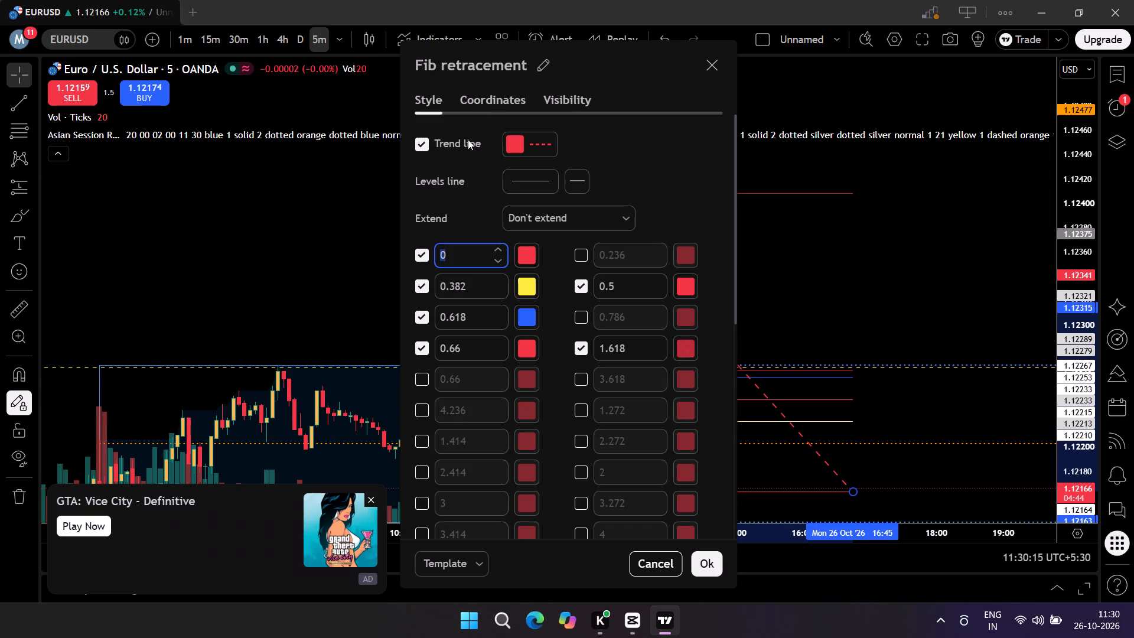
left_click(524, 349)
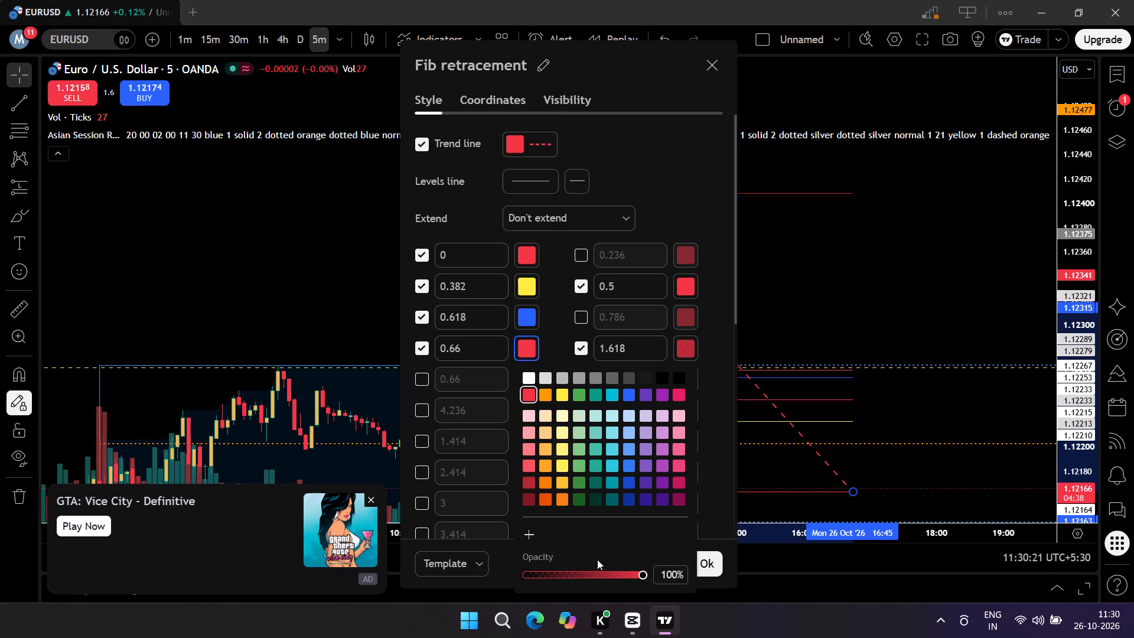
scroll(551, 490, "down", 1)
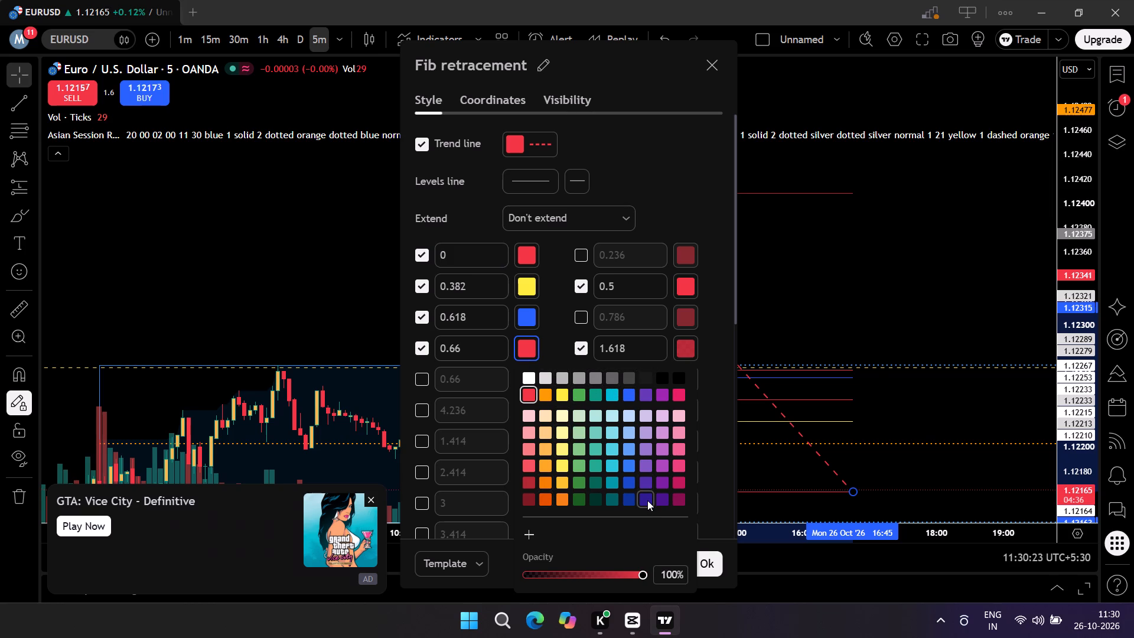
left_click(647, 500)
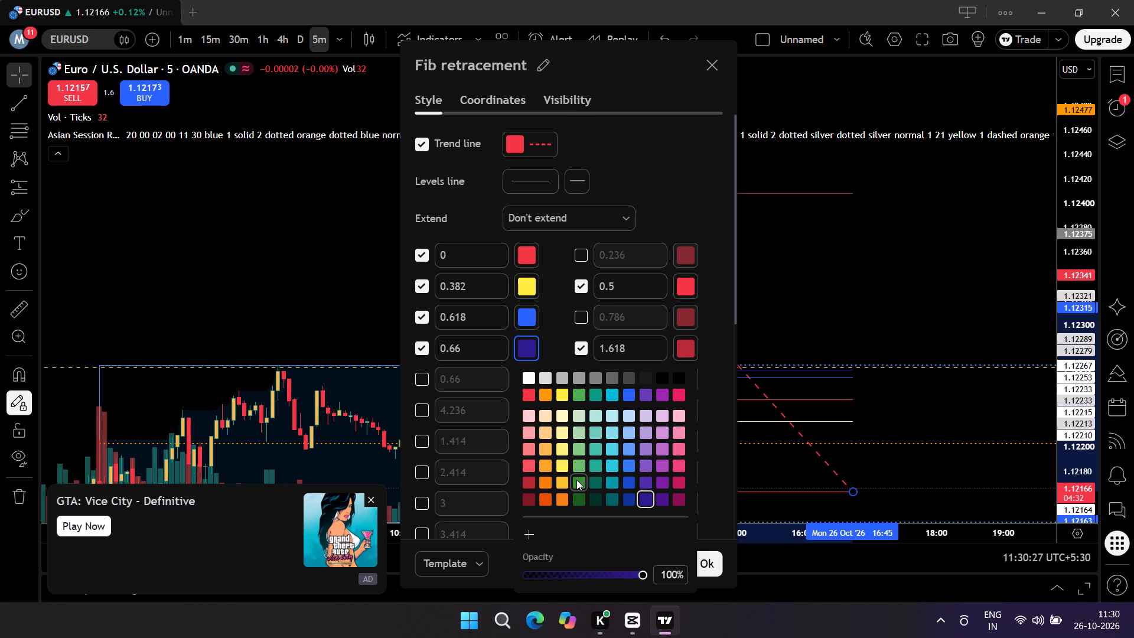
left_click(646, 431)
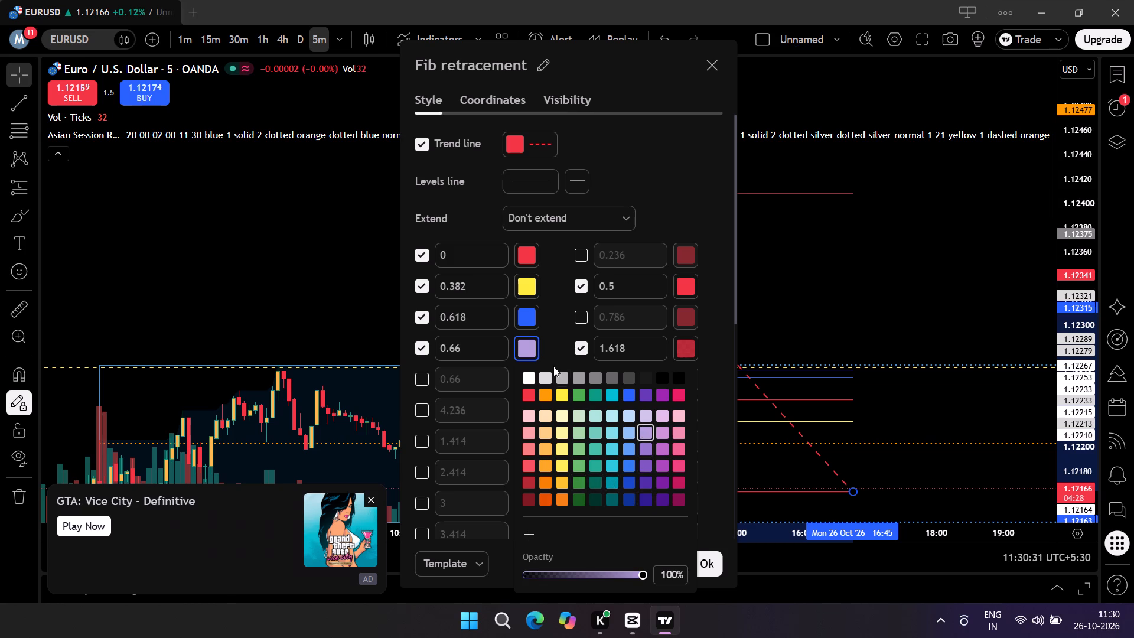
Change the colour of the 0.618 Fib level to deep purple after trying a brighter violet swatch.
left_click(513, 317)
left_click(523, 315)
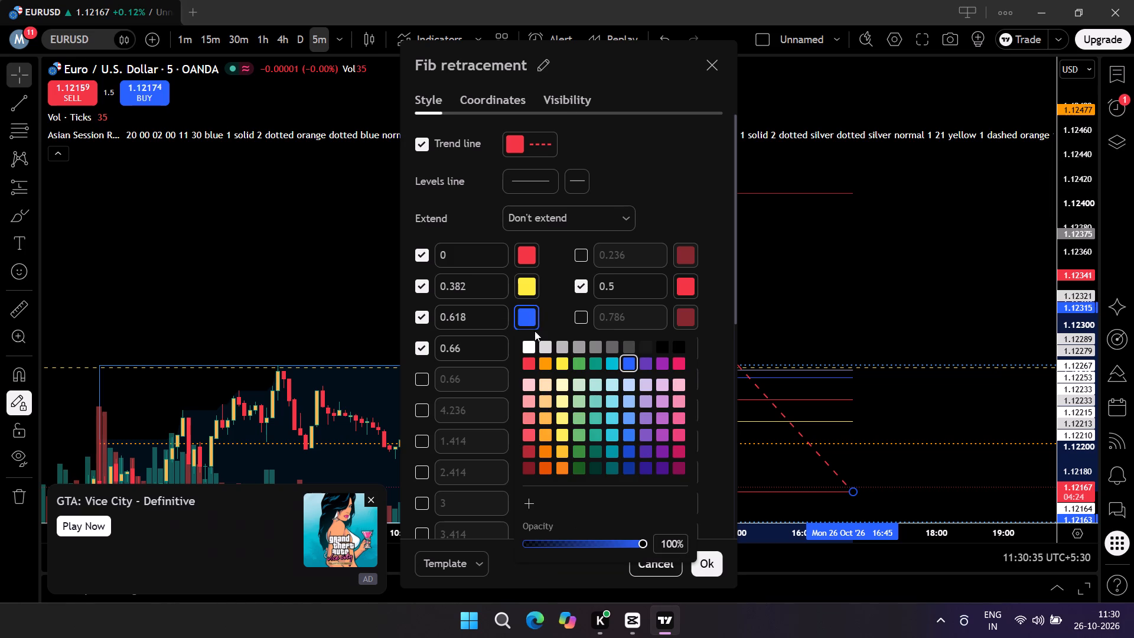
left_click(656, 360)
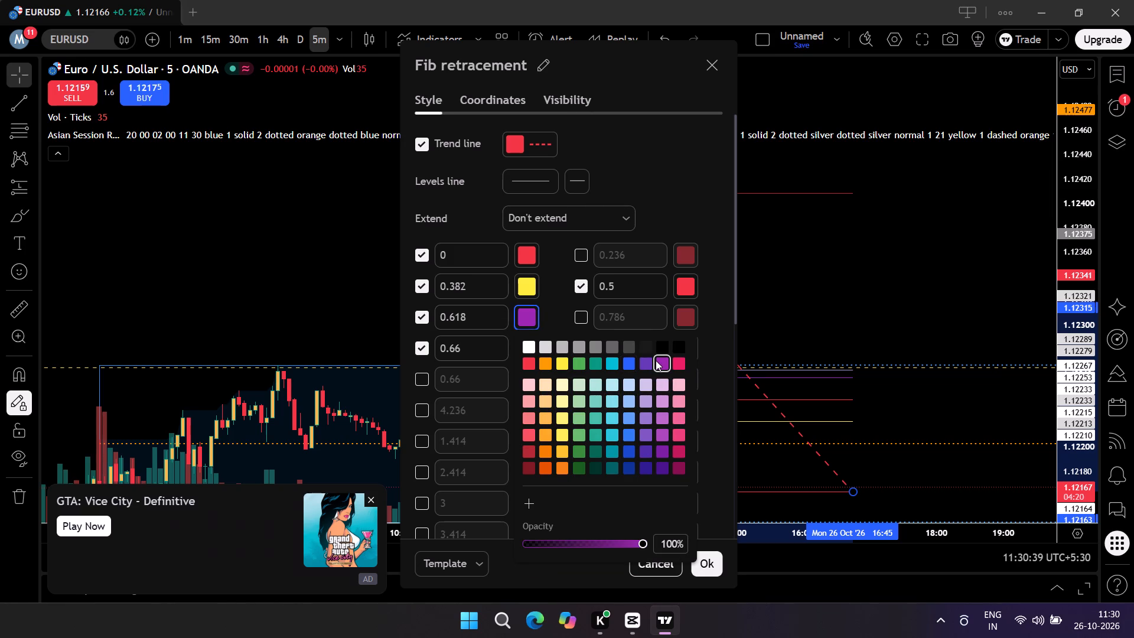
left_click(646, 362)
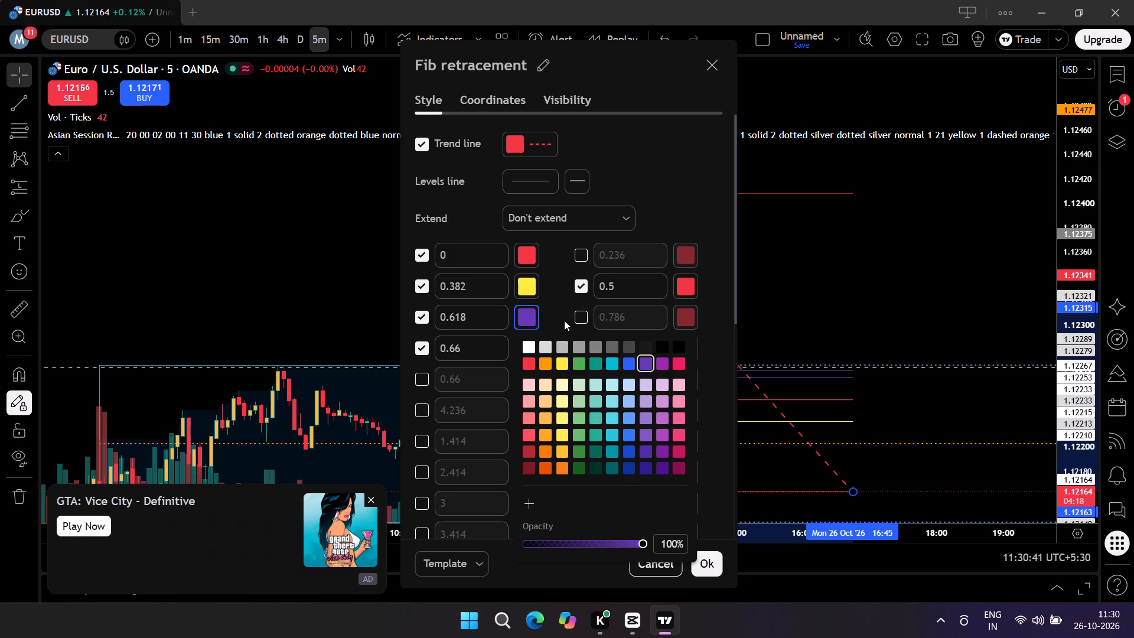
Change the colour of the 0.382 Fib level to a paler yellow.
left_click(517, 282)
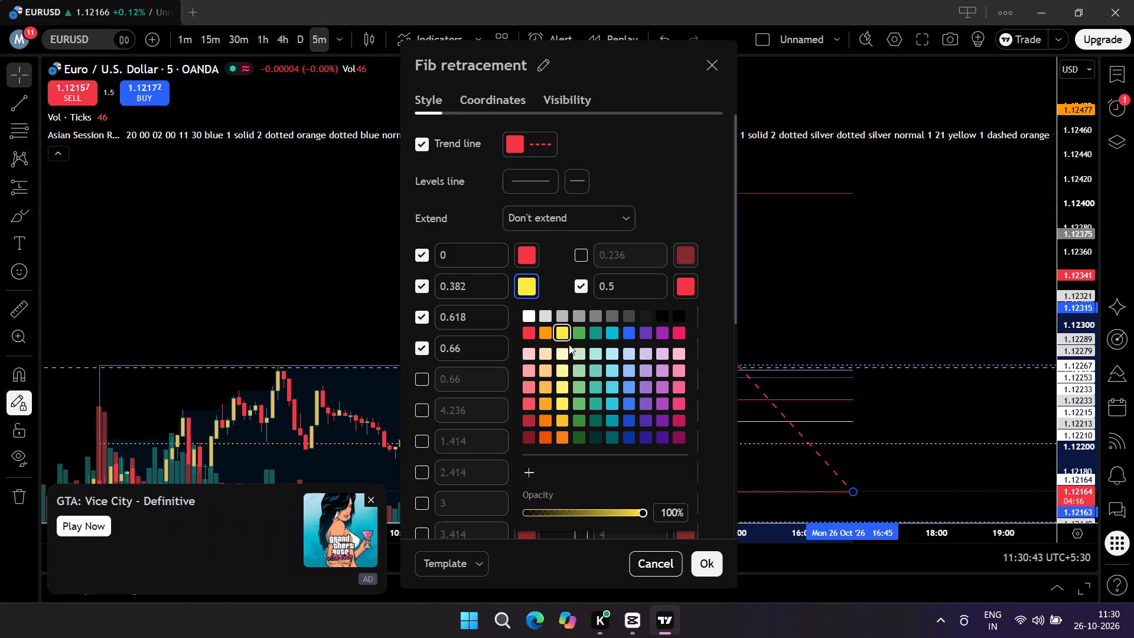
left_click(563, 392)
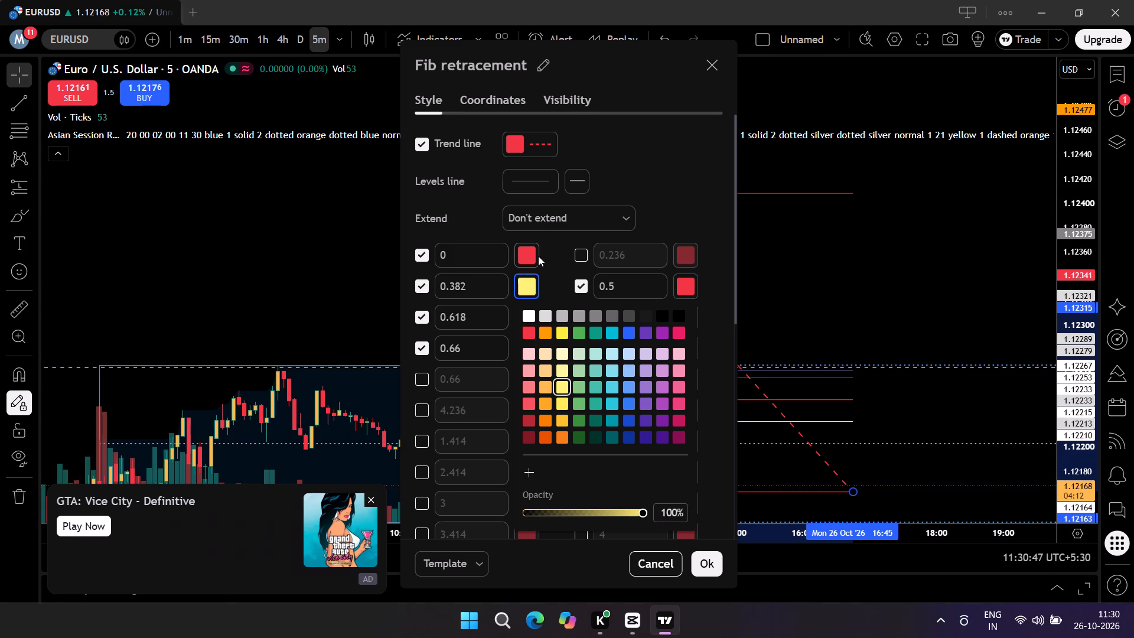
Set the colour of the 0 Fib level to white.
left_click(522, 253)
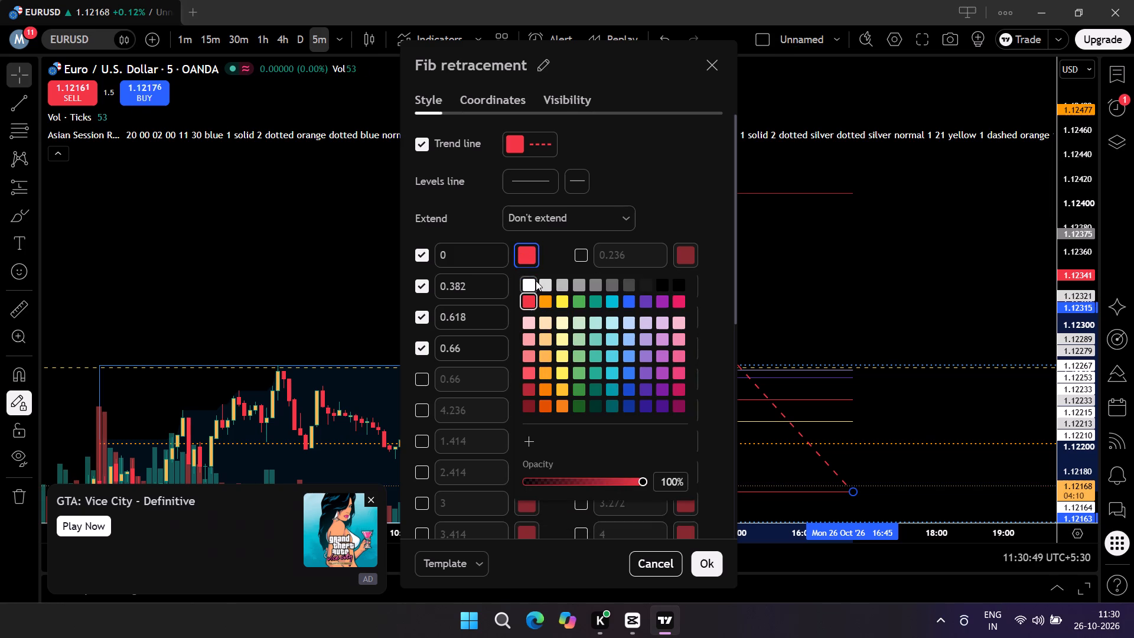
left_click(536, 281)
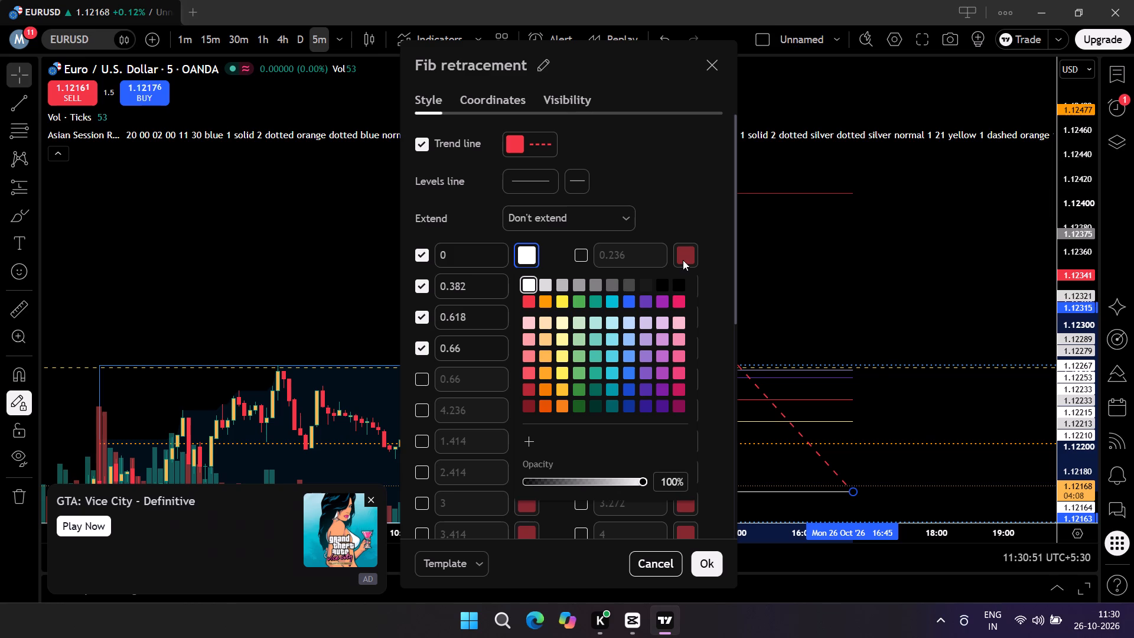
left_click(709, 239)
Set the colour of the 0.5 Fib level to orange and leave the settings.
left_click(697, 285)
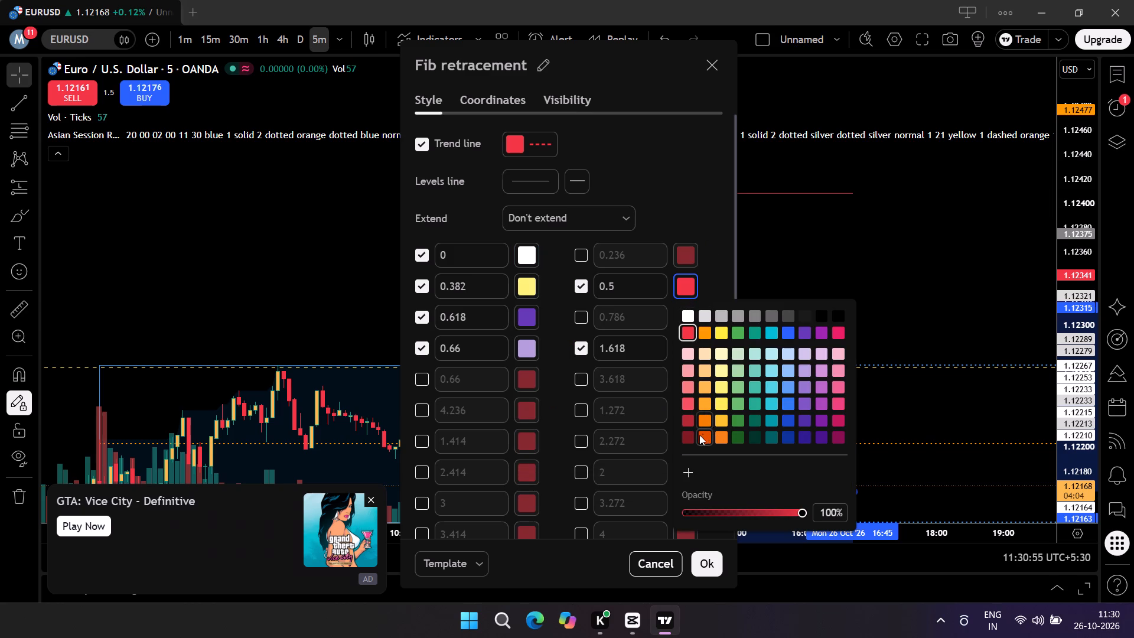
left_click(698, 424)
left_click(820, 300)
left_click(790, 227)
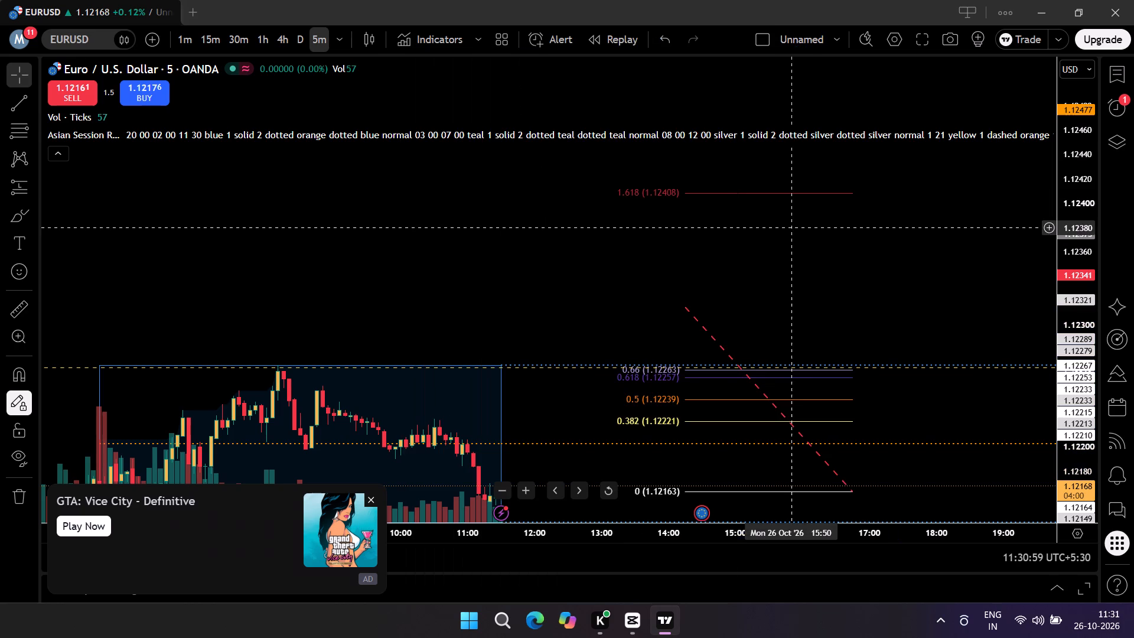
Reopen the Fib retracement's style settings and enable the 0.786 level.
left_click(717, 380)
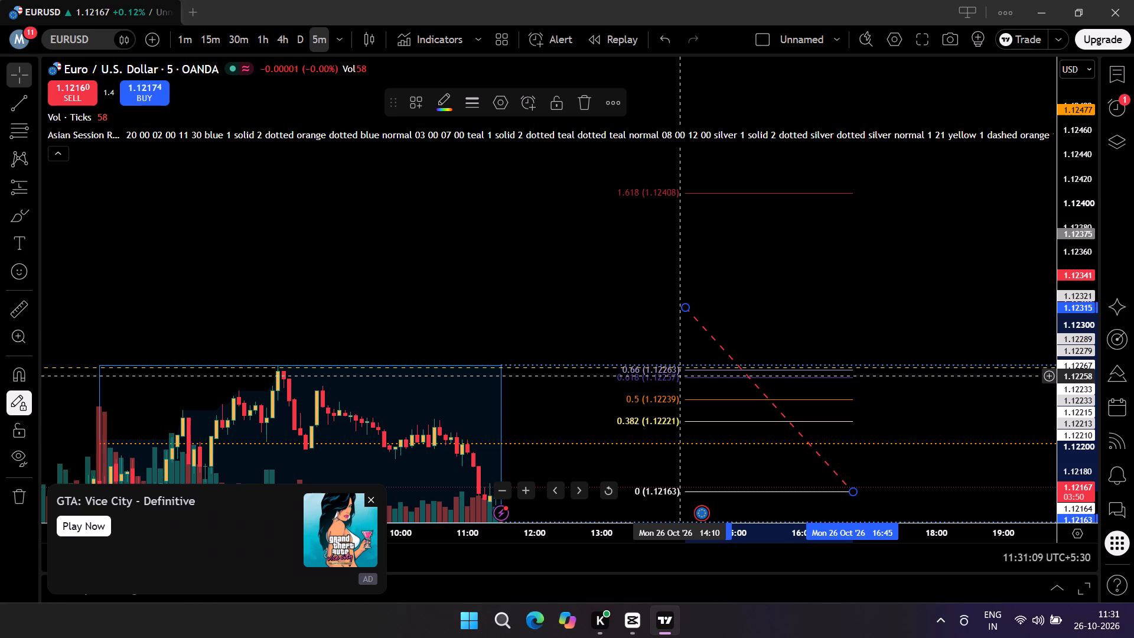
left_click(501, 114)
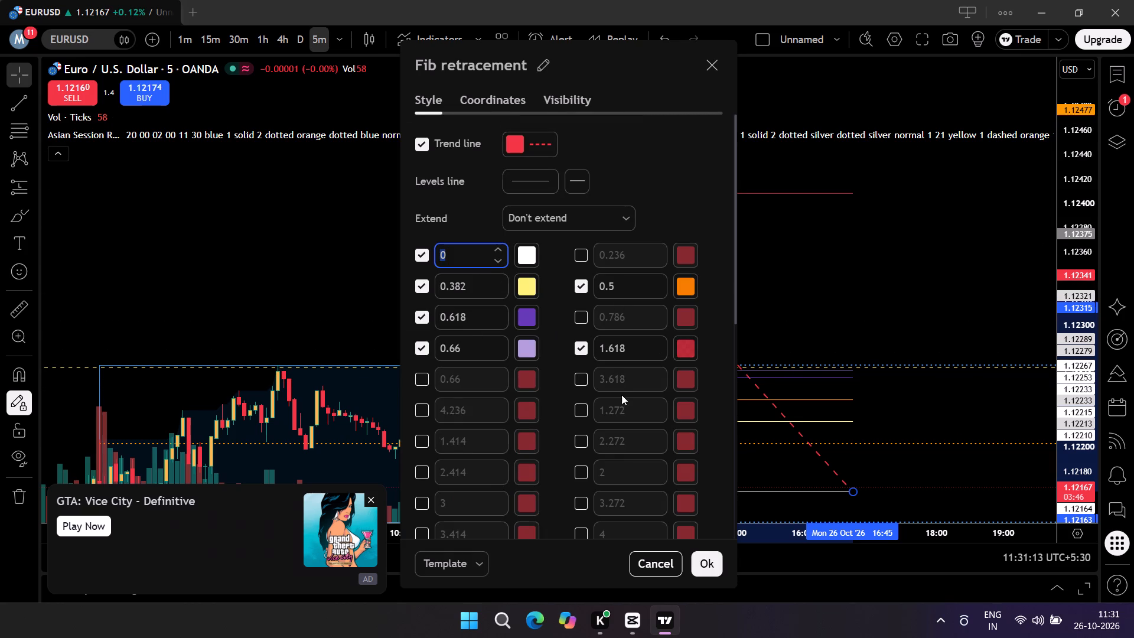
left_click(575, 318)
Enable the 3.618 Fib level and change its value to 0.66.
left_click(584, 381)
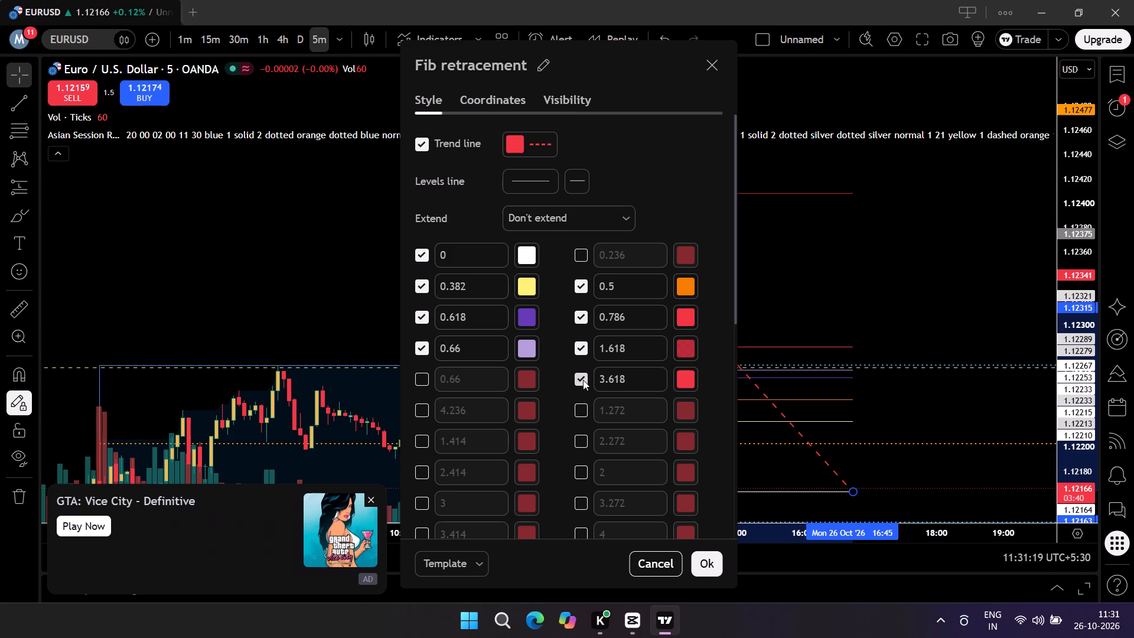
left_click(641, 375)
key("BackSpace")
key("BackSpace")
key("BackSpace")
key("BackSpace")
key("BackSpace")
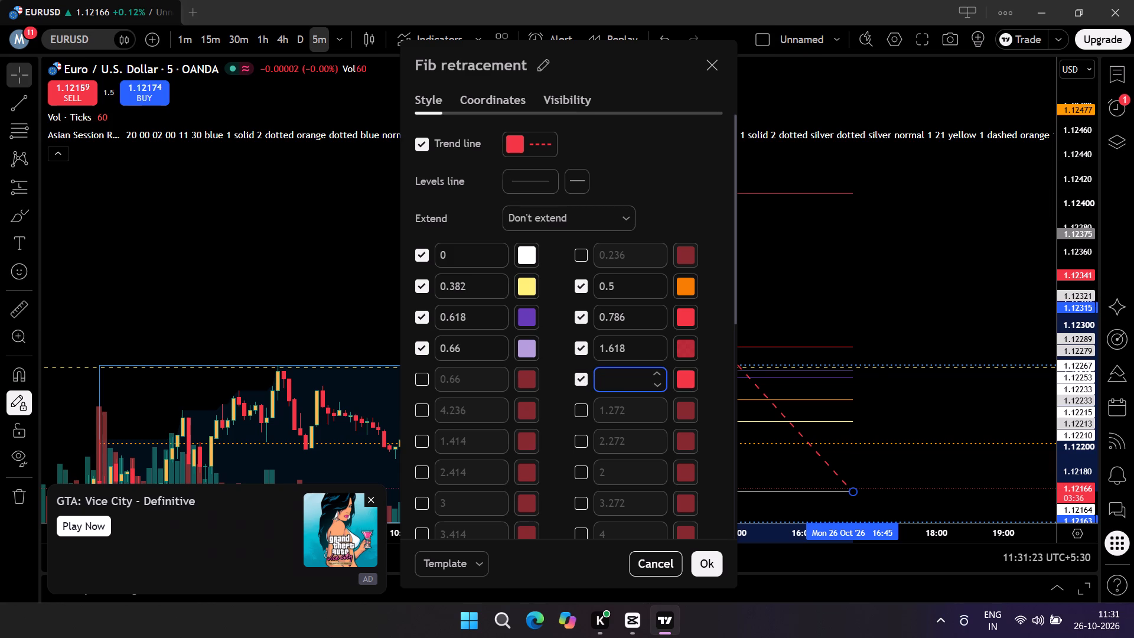
type("o.")
type("66")
key("BackSpace")
key("BackSpace")
key("BackSpace")
type("0.66")
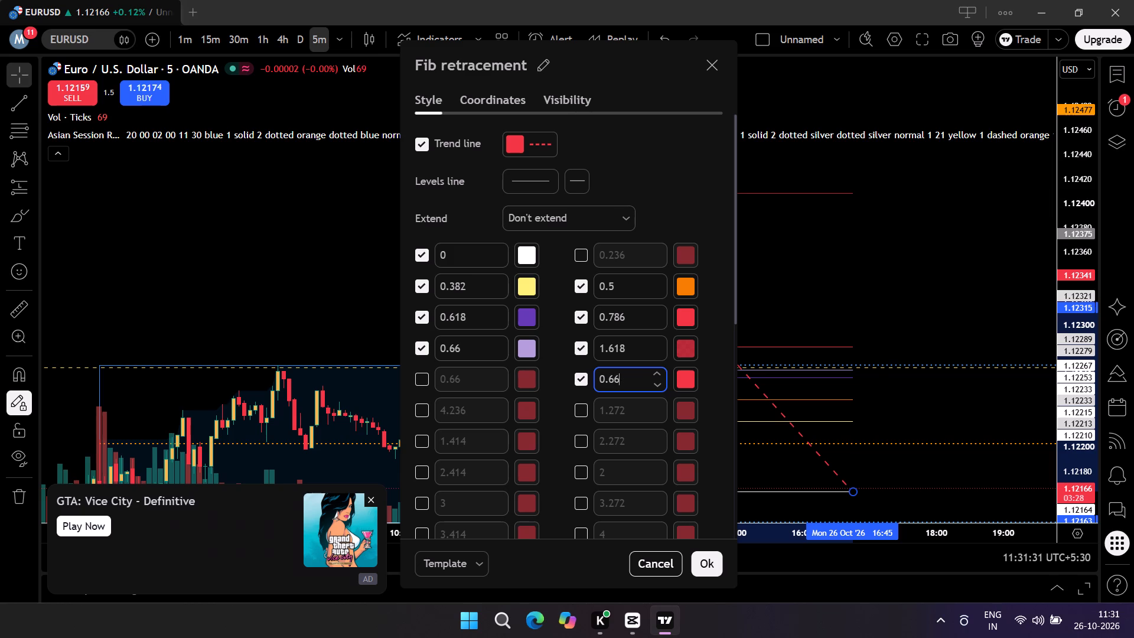
Set the colour of the newly enabled second 0.66 Fib level to bright purple.
left_click(699, 376)
left_click(679, 383)
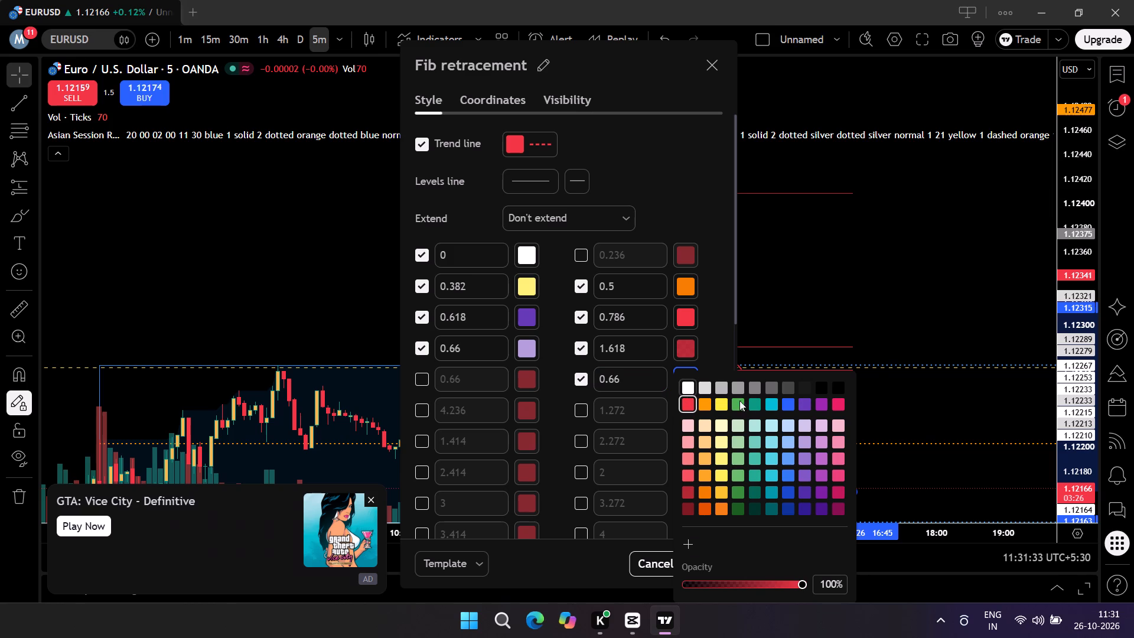
left_click(822, 403)
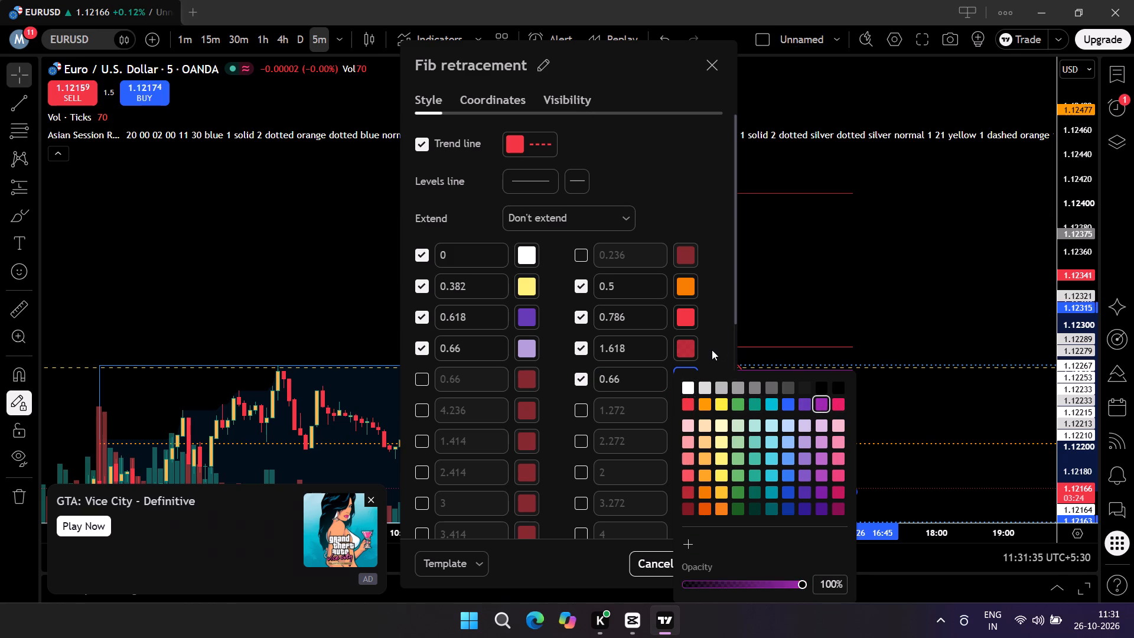
left_click(711, 350)
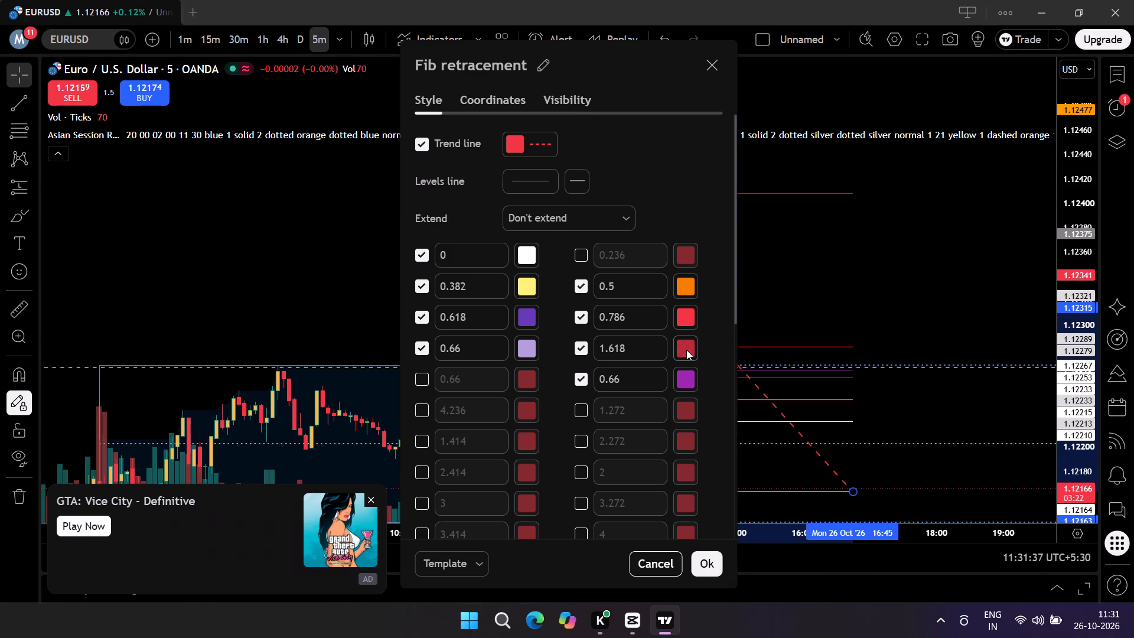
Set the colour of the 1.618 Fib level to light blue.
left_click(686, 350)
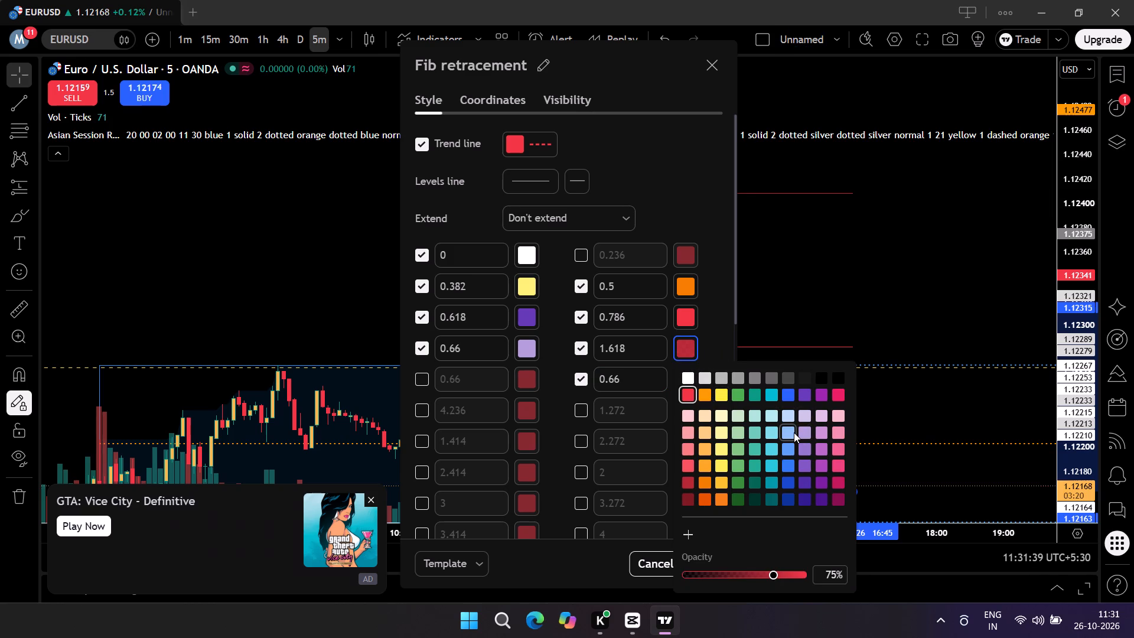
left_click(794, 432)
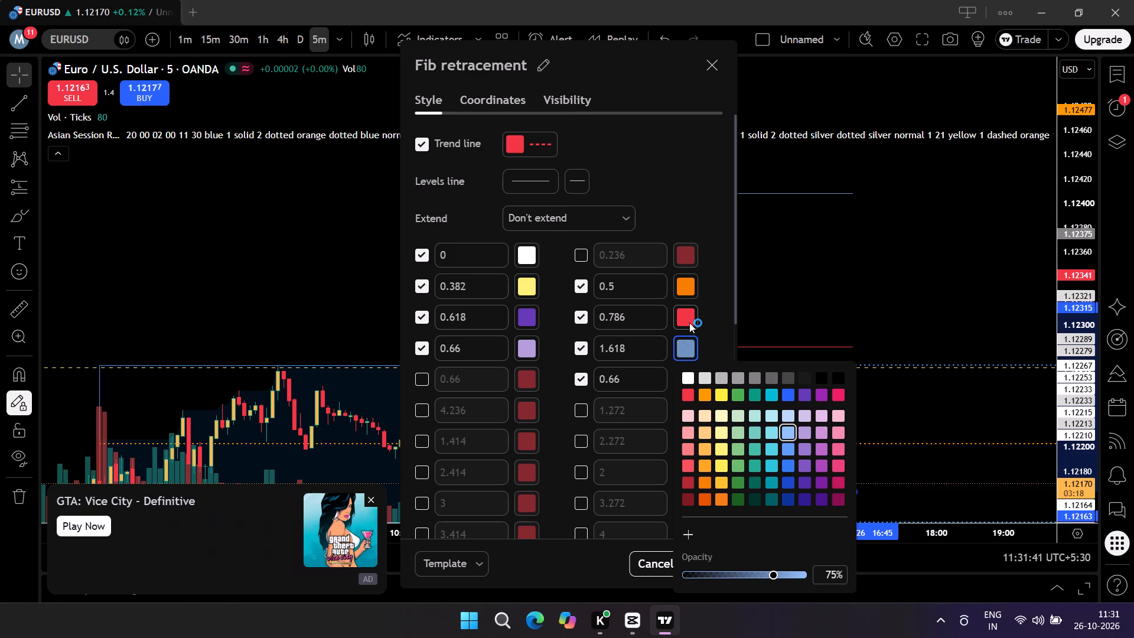
Set the colour of the 0.786 Fib level to light blue.
left_click(689, 323)
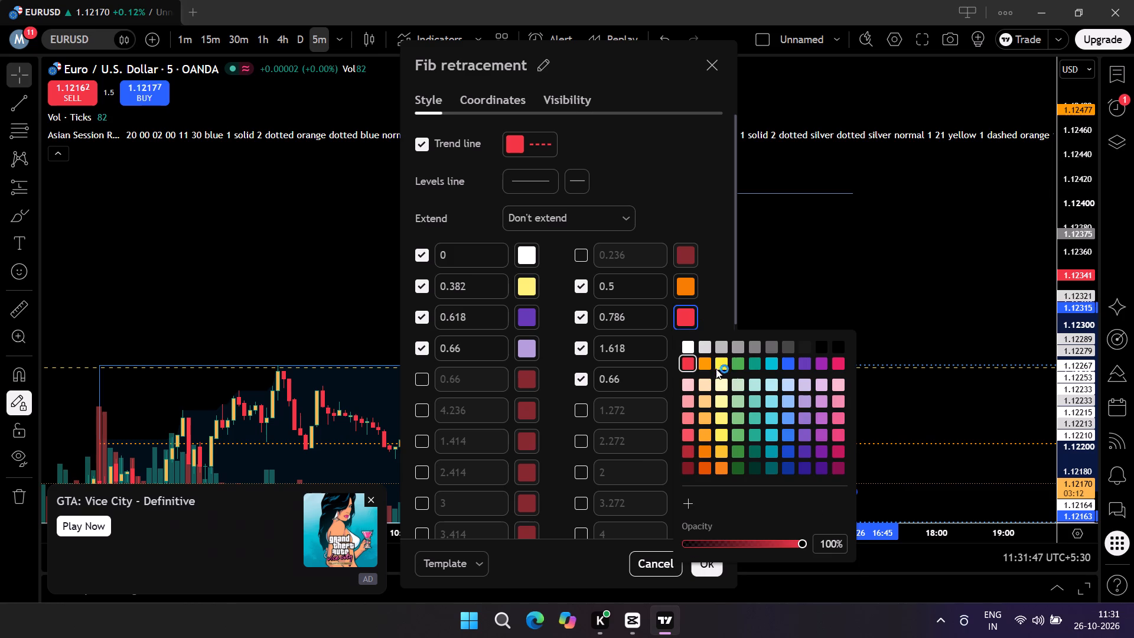
left_click(785, 399)
left_click(711, 317)
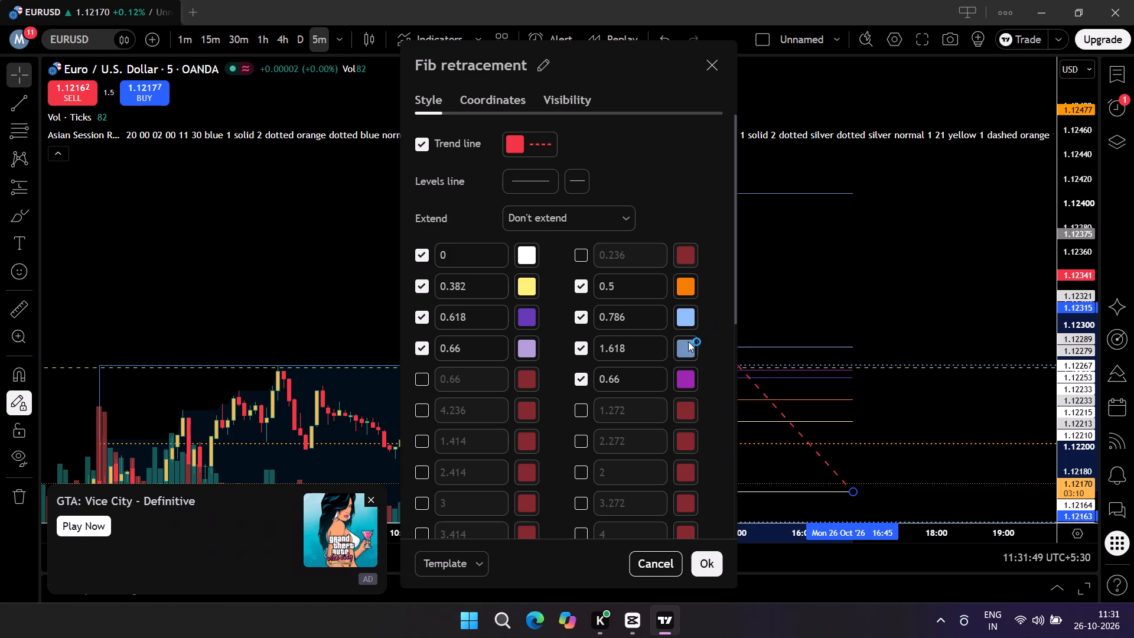
Set the colour of the 1.618 Fib level to a stronger, darker blue.
left_click(683, 351)
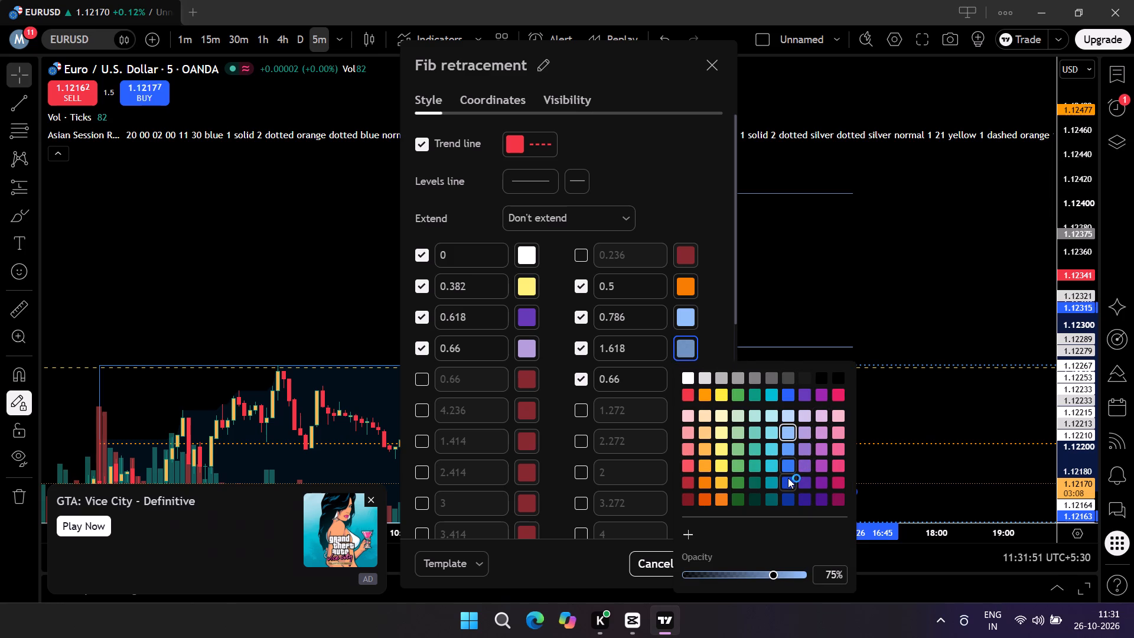
left_click(787, 470)
left_click(721, 345)
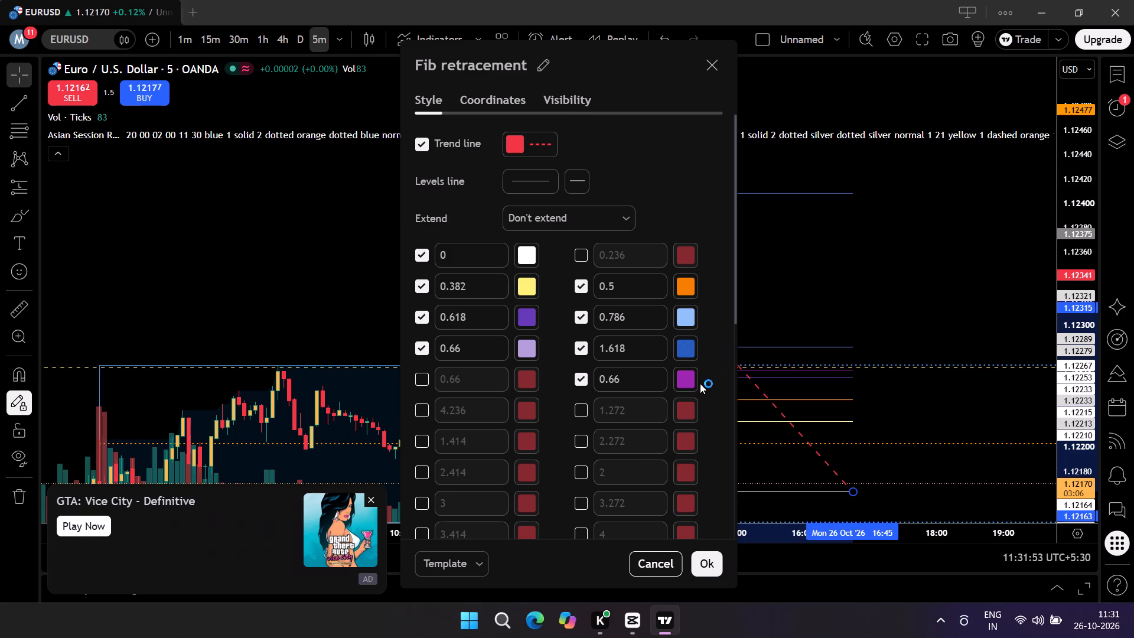
Set the colour of the second enabled 0.66 Fib level to the darkest deep purple.
left_click(697, 379)
left_click(798, 508)
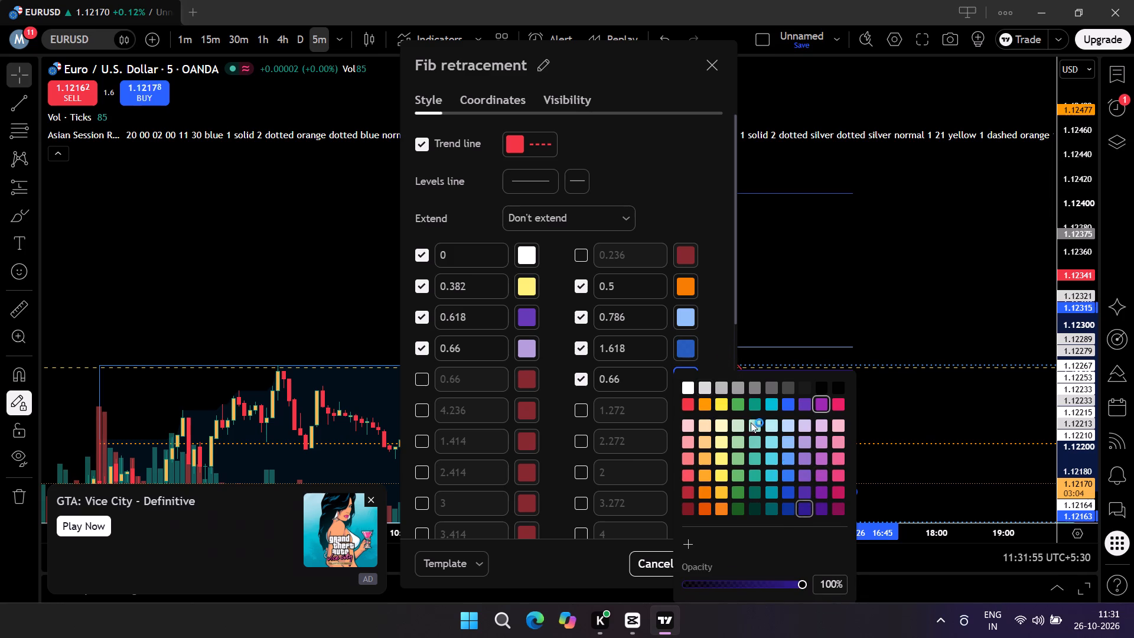
left_click(713, 346)
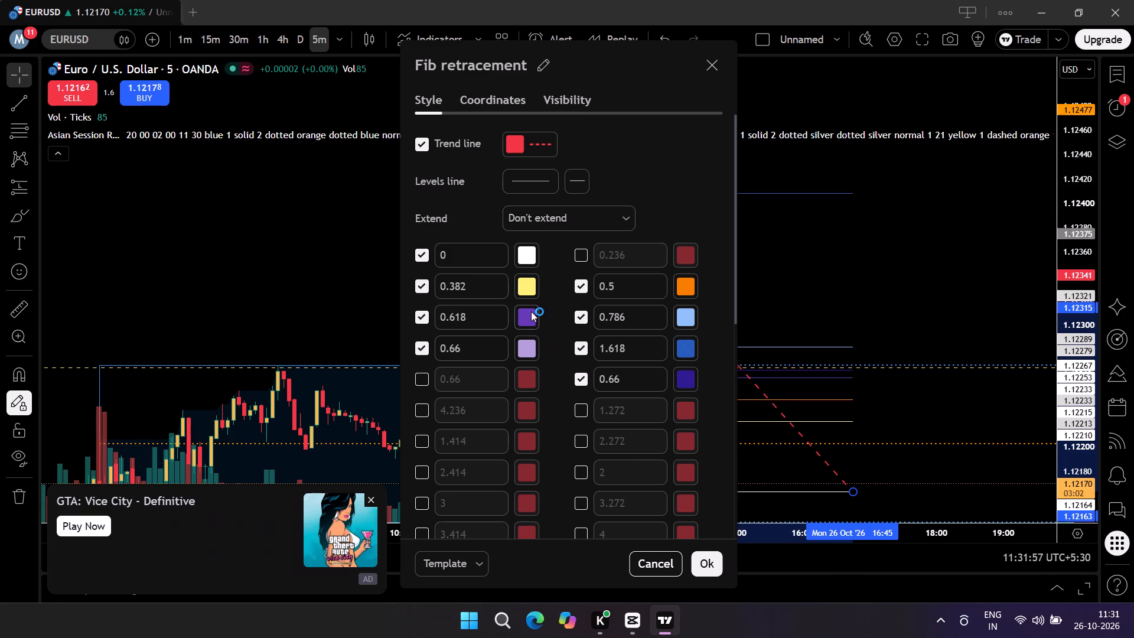
Set the colour of the 0.5 Fib level to light orange.
left_click(682, 258)
left_click(682, 276)
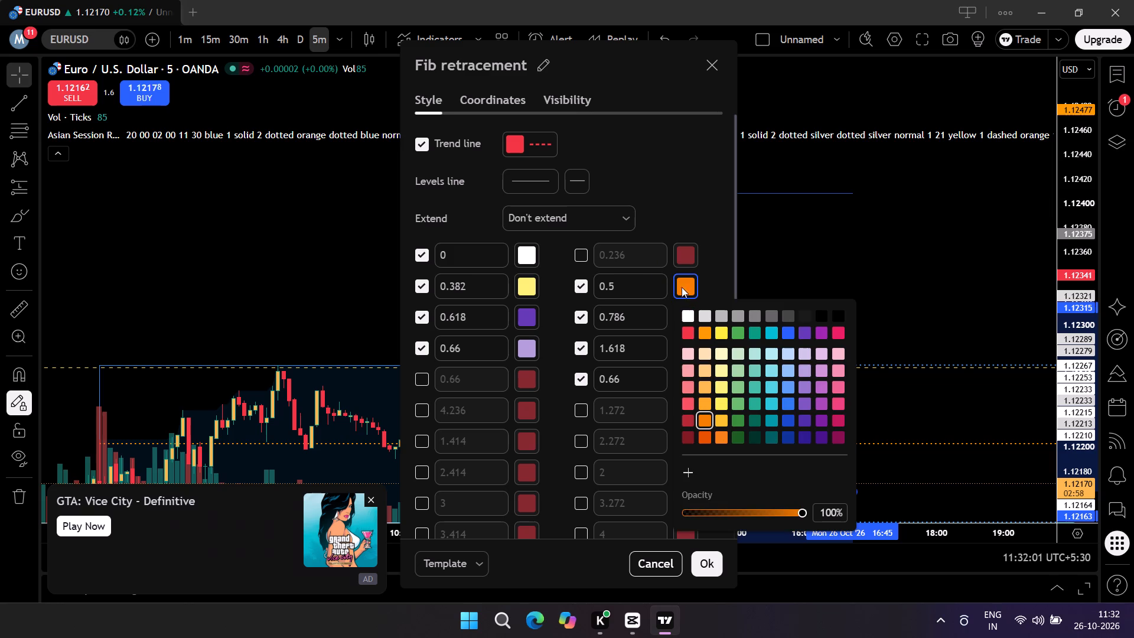
left_click(704, 382)
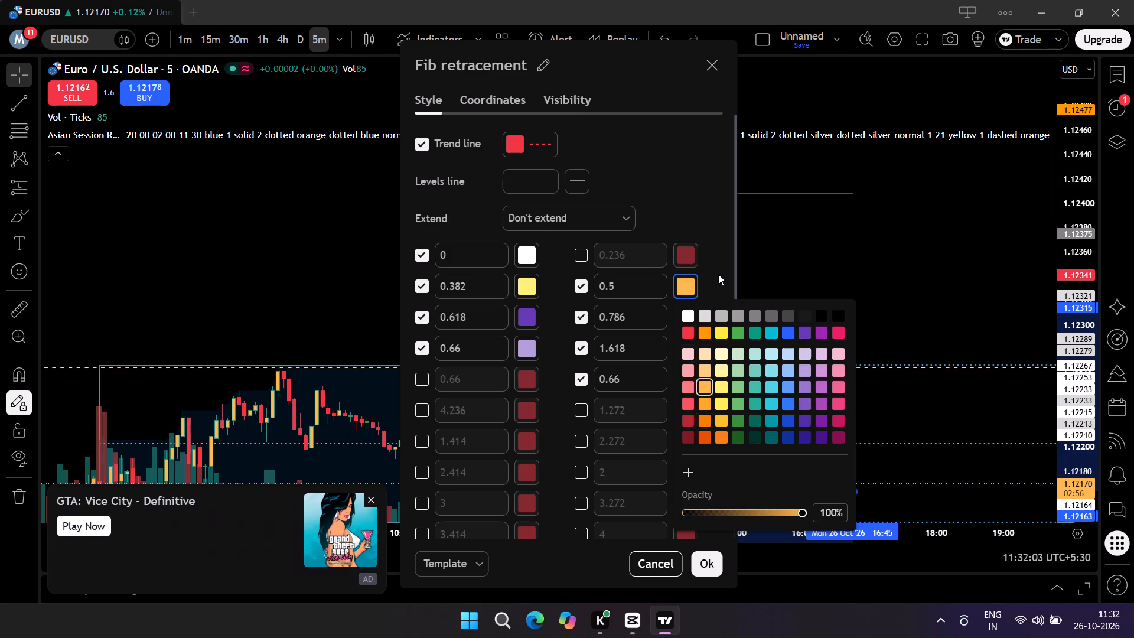
left_click(718, 274)
Set the colour of the 0.382 Fib level to pale orange, slightly lighter than the 0.5 level, and close the Fib settings.
left_click(524, 287)
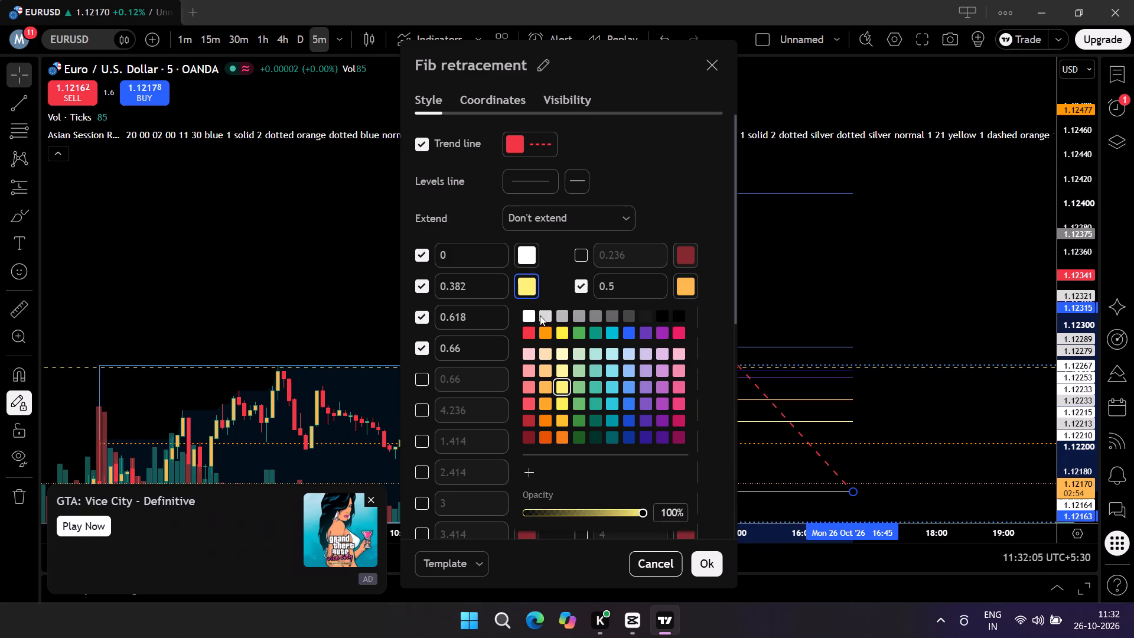
left_click(543, 354)
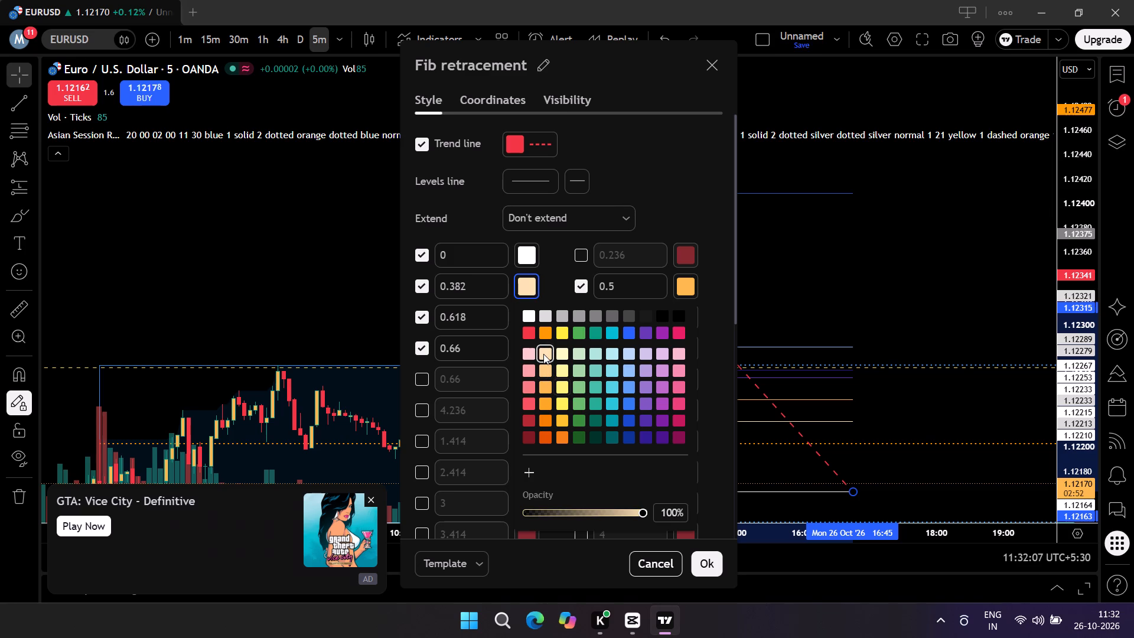
left_click(543, 373)
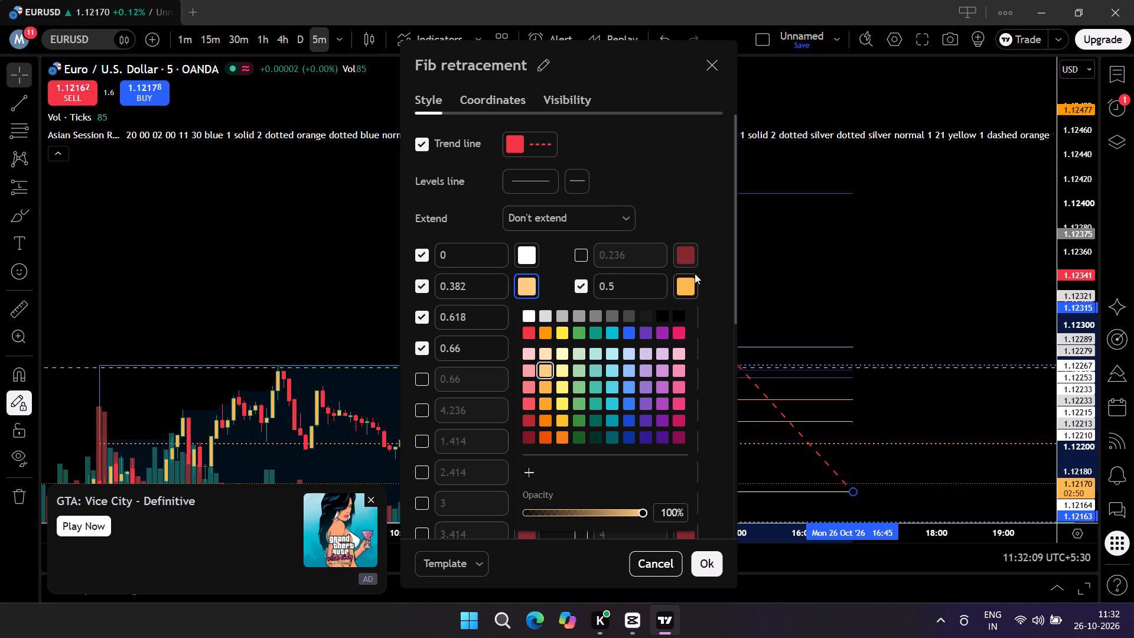
left_click(716, 270)
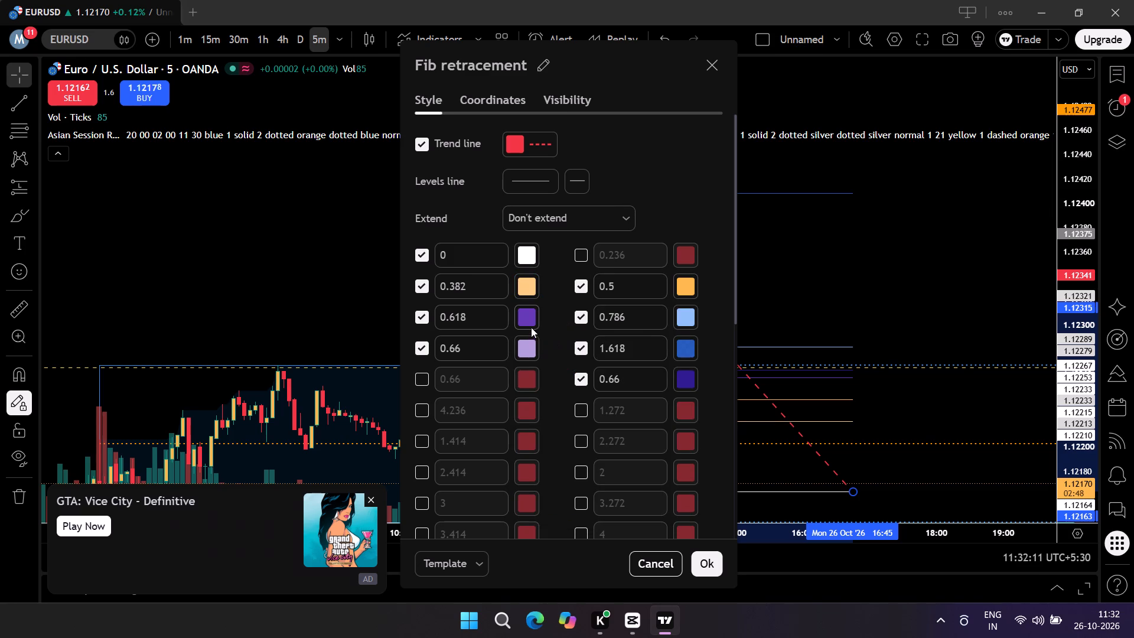
left_click(681, 322)
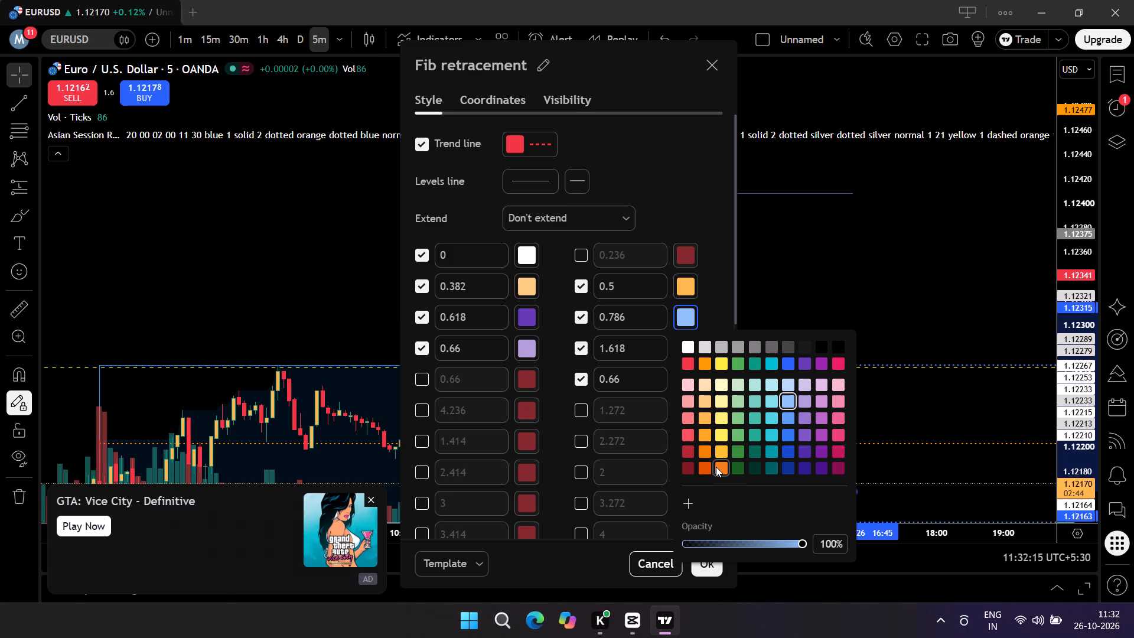
left_click(739, 298)
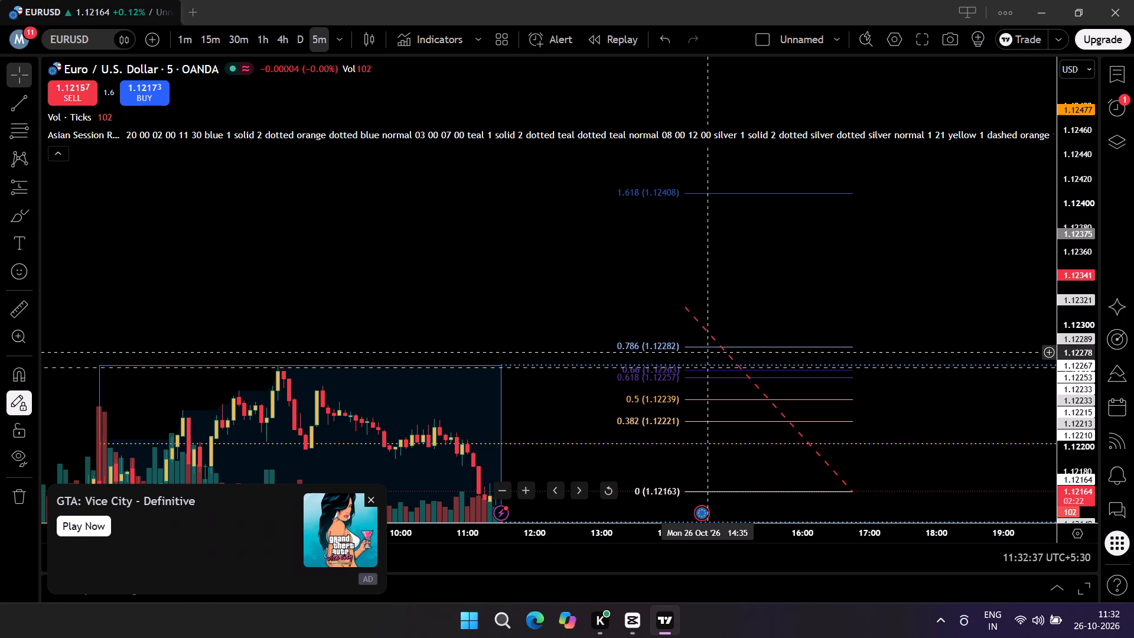
Switch the chart to XAUUSD (gold) and examine its Asian session range on the 5-minute timeframe.
left_click_drag(538, 415, 533, 327)
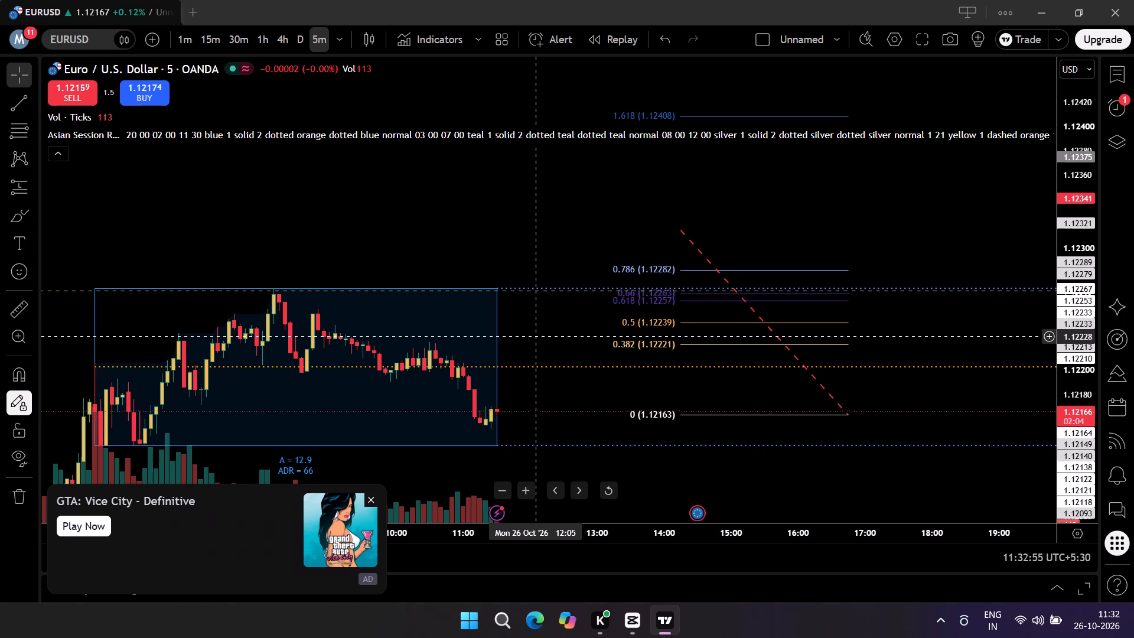
key("space")
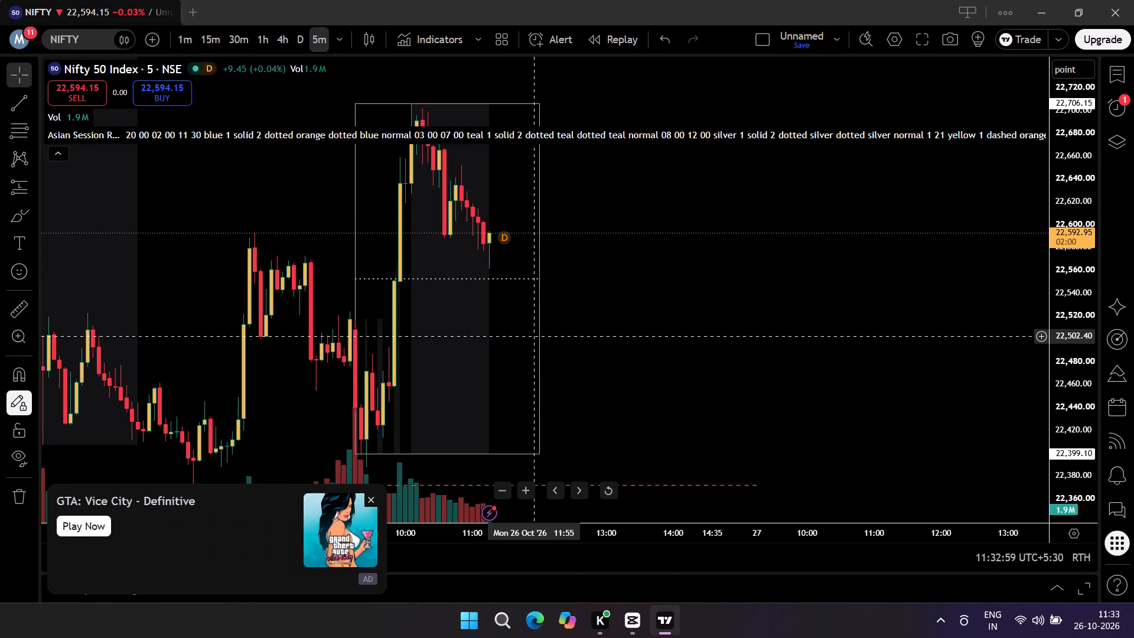
left_click(96, 43)
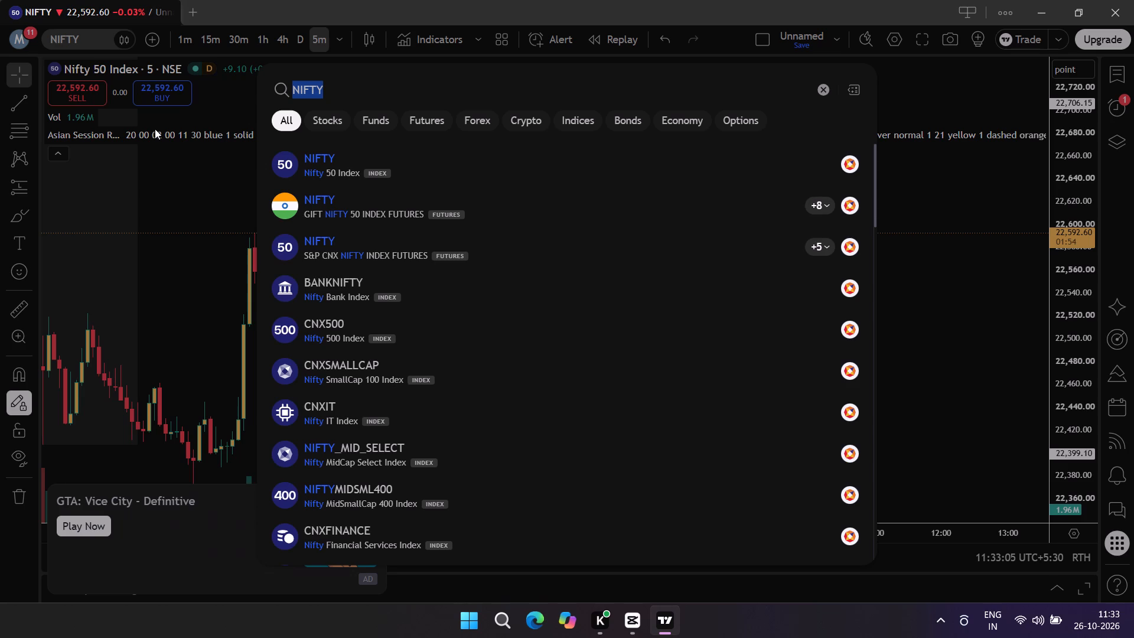
key("BackSpace")
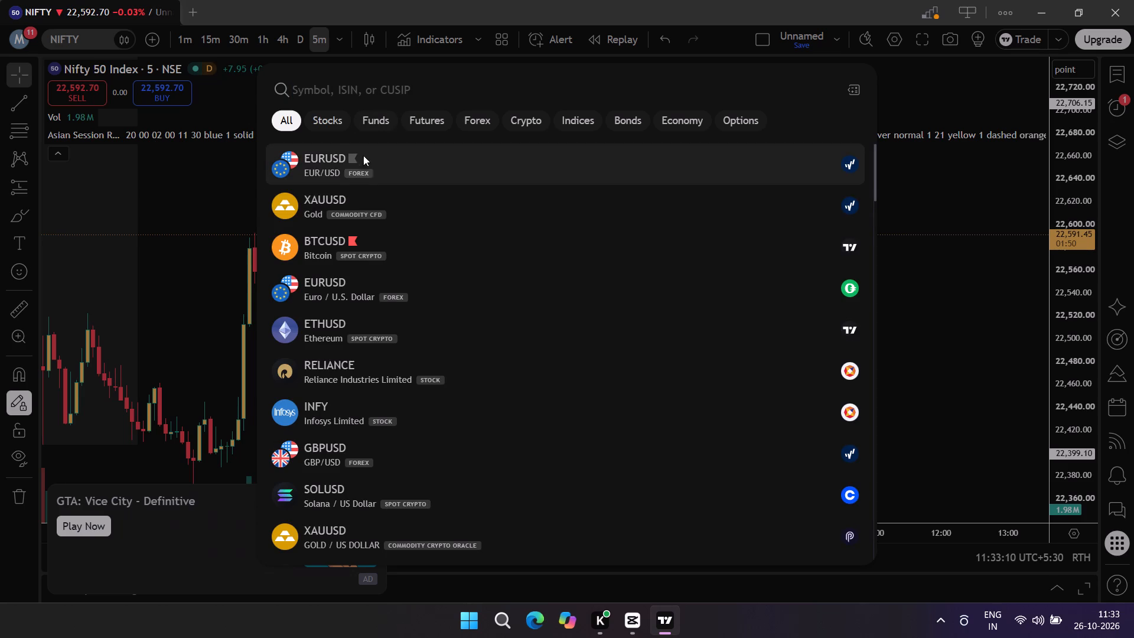
left_click(326, 194)
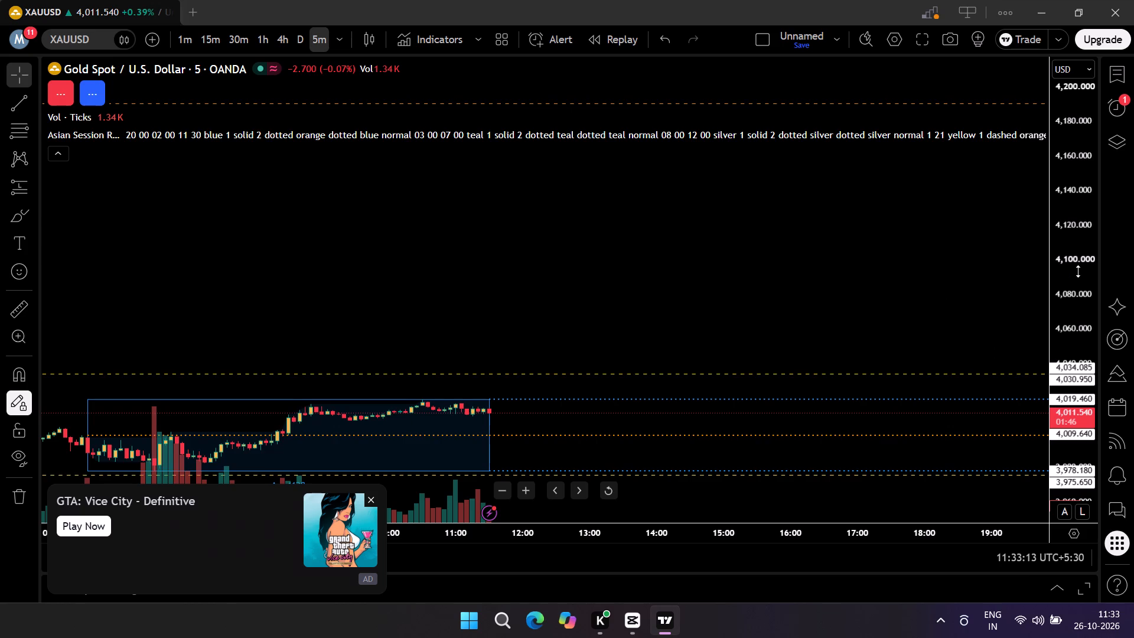
scroll(1078, 271, "down", 8)
scroll(1078, 271, "up", 12)
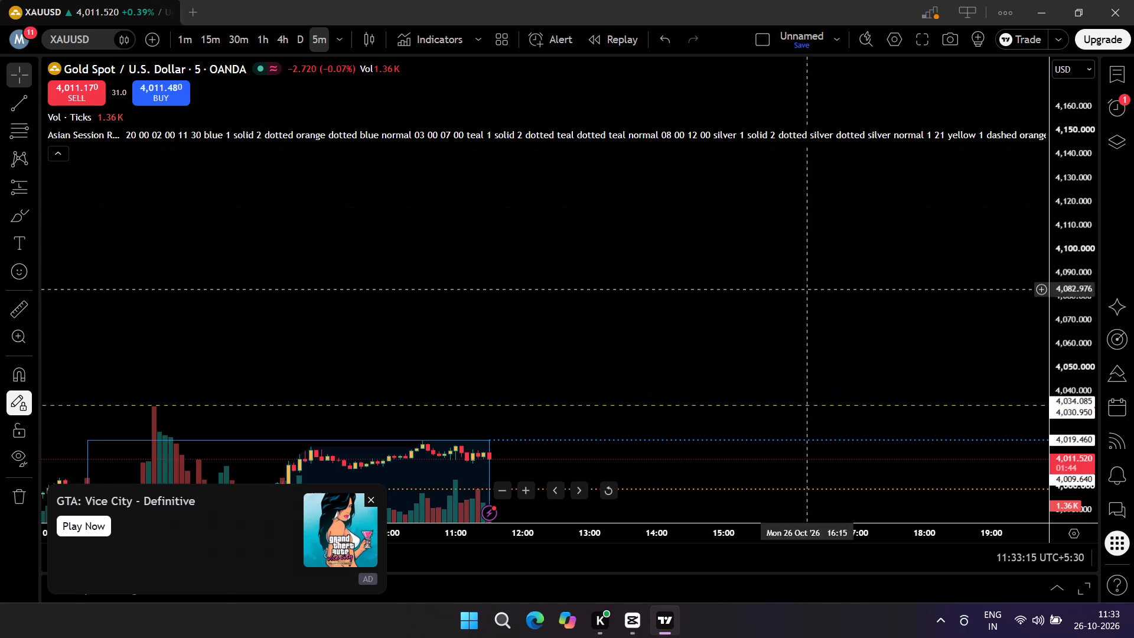
left_click_drag(475, 298, 558, 207)
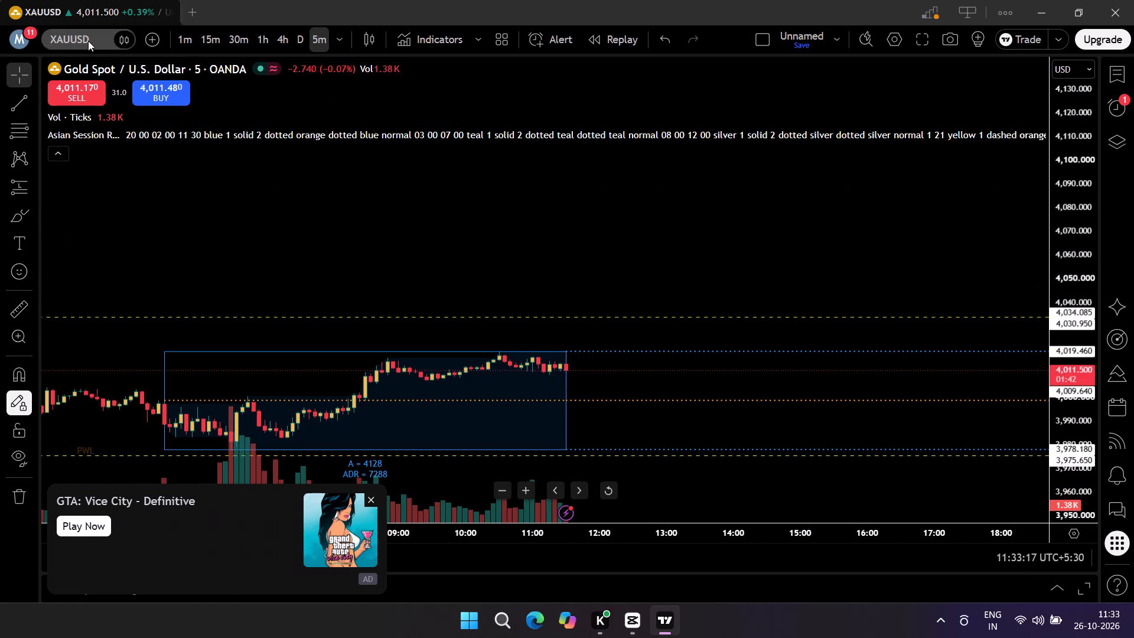
Switch the chart back to EURUSD.
left_click(88, 41)
key("BackSpace")
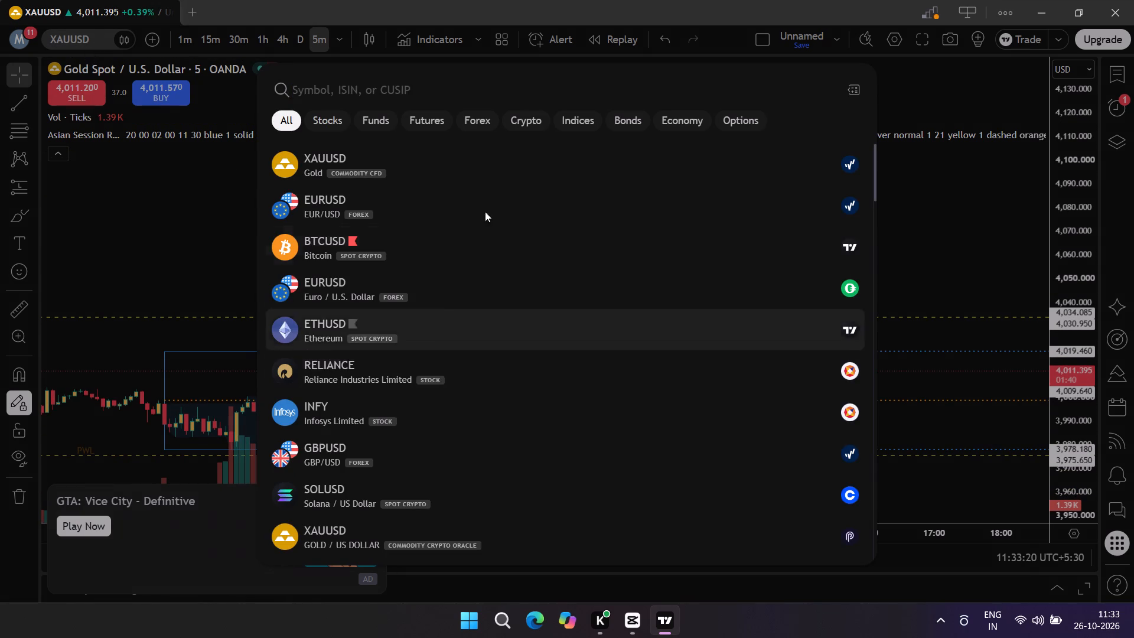
left_click(485, 190)
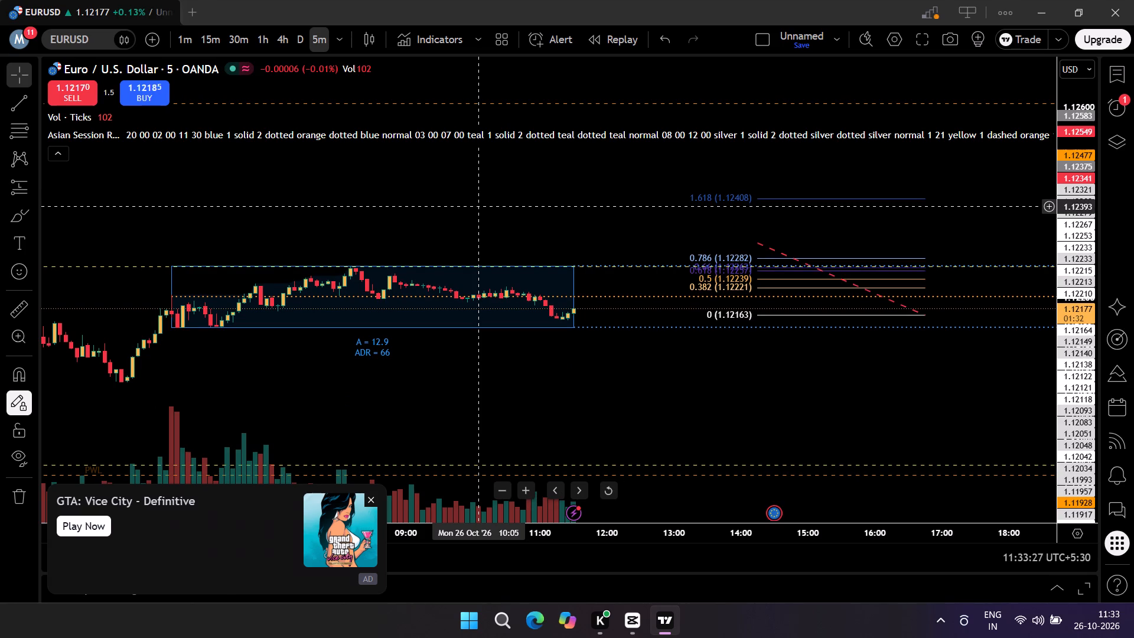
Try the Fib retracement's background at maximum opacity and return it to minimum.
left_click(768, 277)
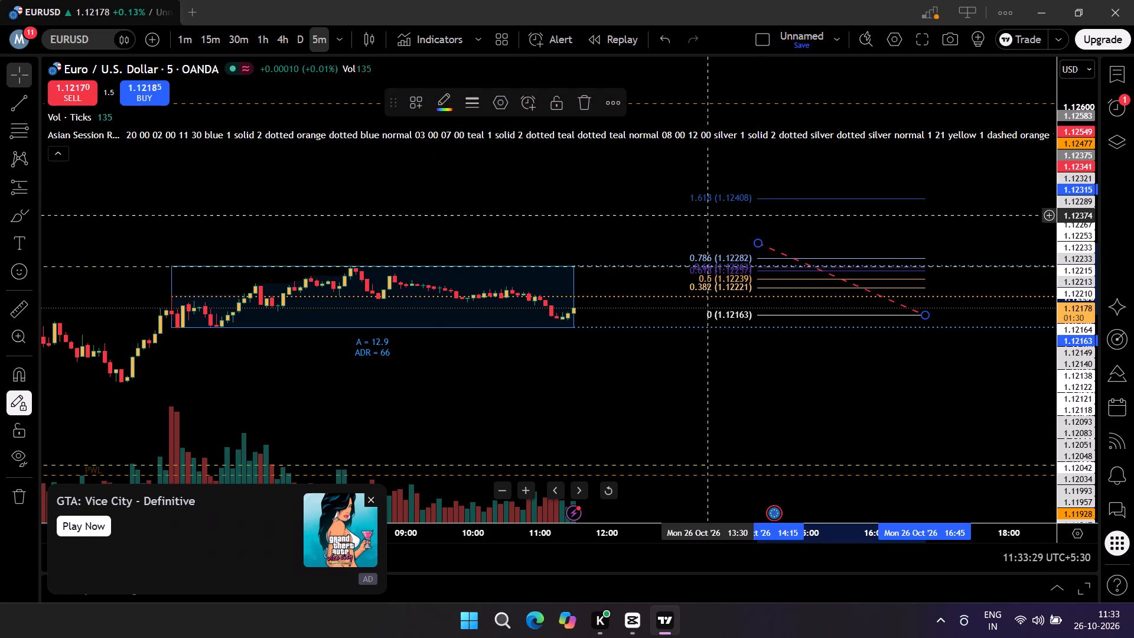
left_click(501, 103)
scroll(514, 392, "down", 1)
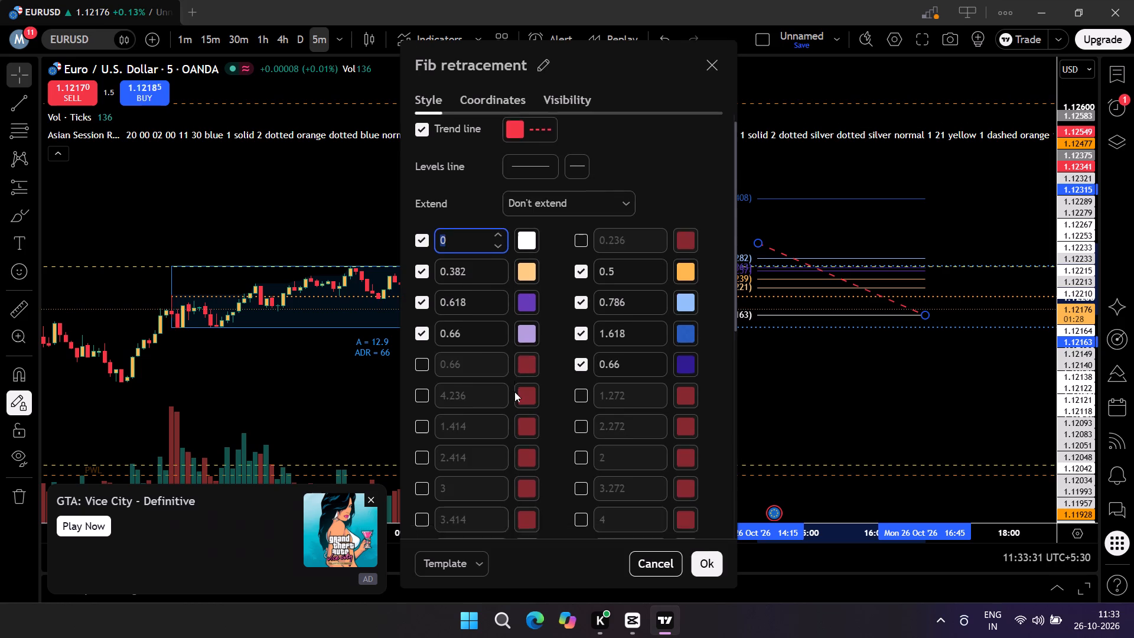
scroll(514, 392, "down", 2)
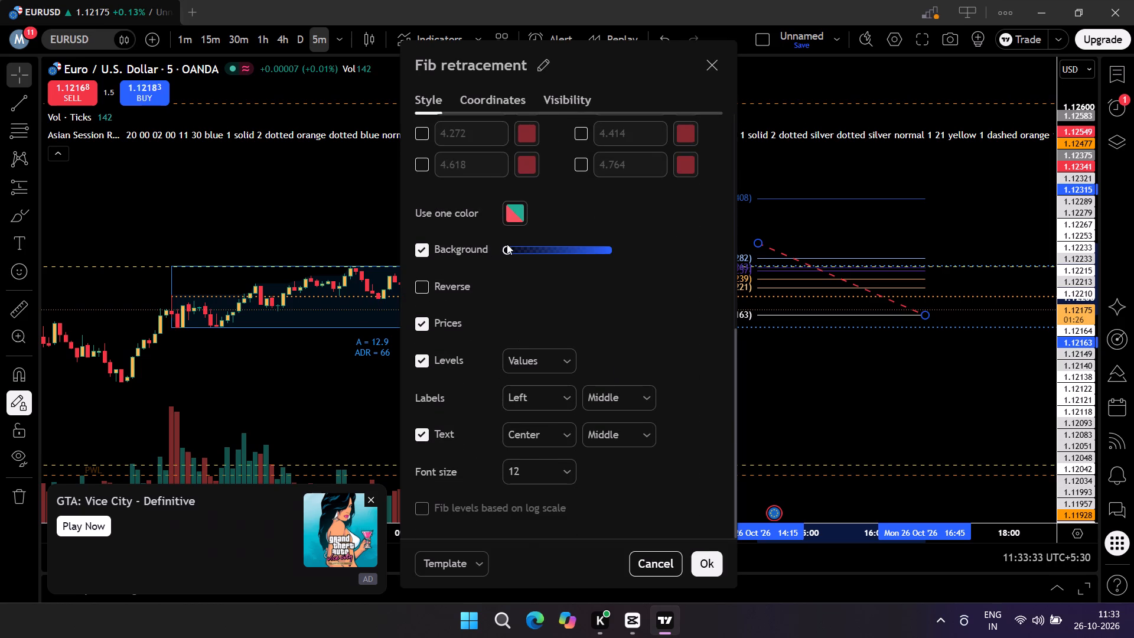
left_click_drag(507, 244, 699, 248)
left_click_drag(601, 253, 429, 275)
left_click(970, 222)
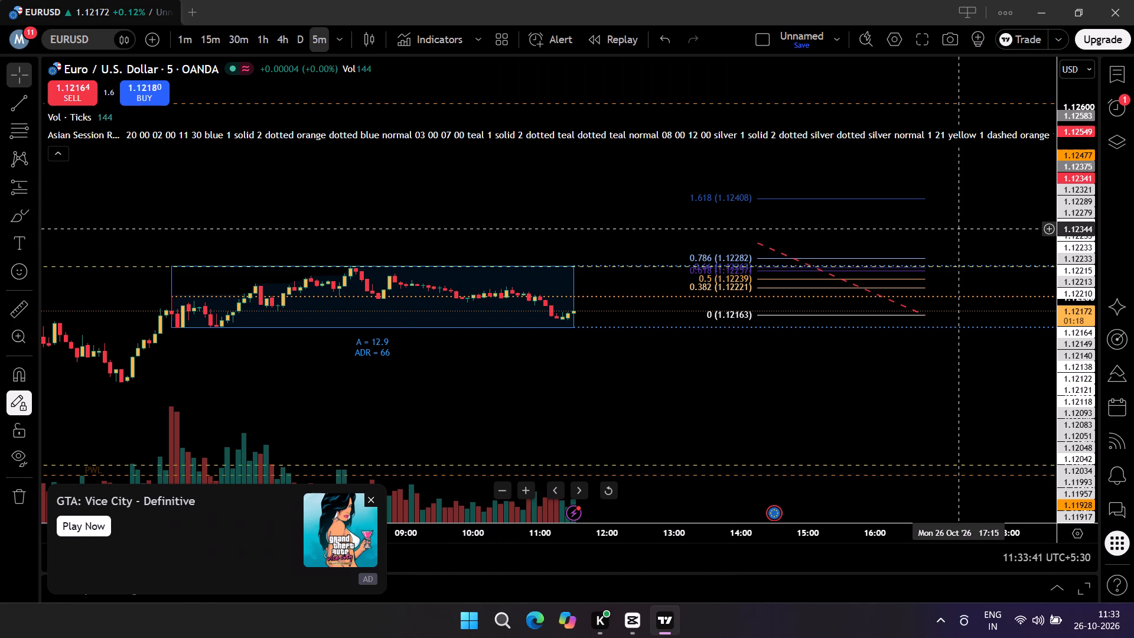
Hide the Asian Session Range indicator on the EURUSD chart.
scroll(823, 267, "up", 3)
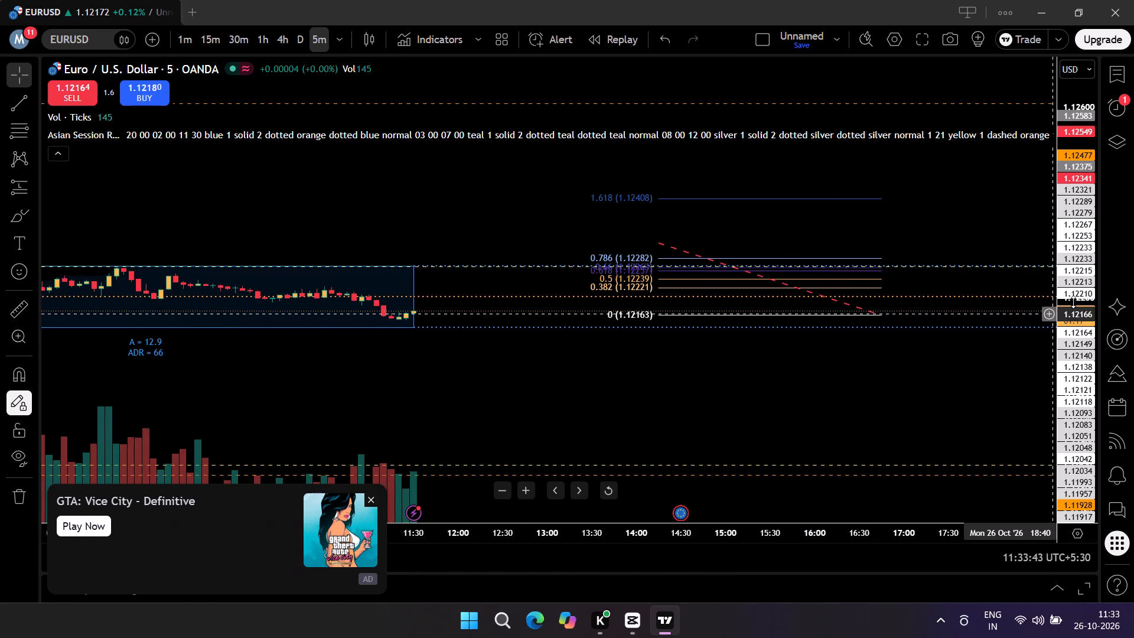
scroll(1073, 302, "up", 11)
right_click(1073, 301)
left_click(967, 142)
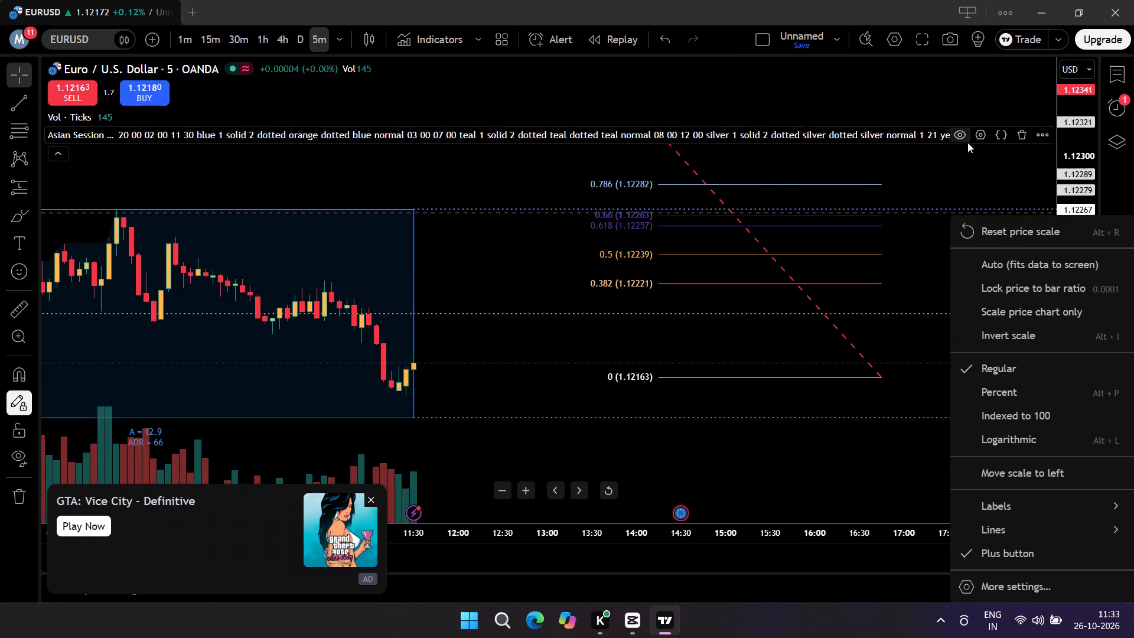
Examine the recoloured Fib retracement levels from 0 to 1.618 against price on the 5-minute EURUSD chart.
left_click_drag(963, 189, 950, 318)
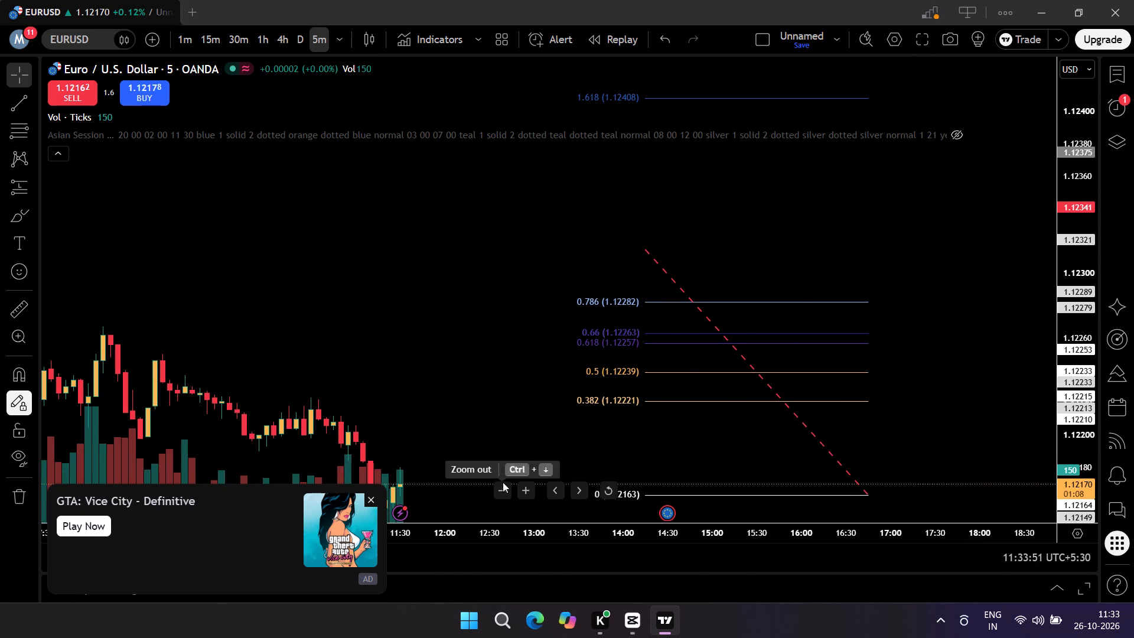
left_click_drag(572, 429, 558, 409)
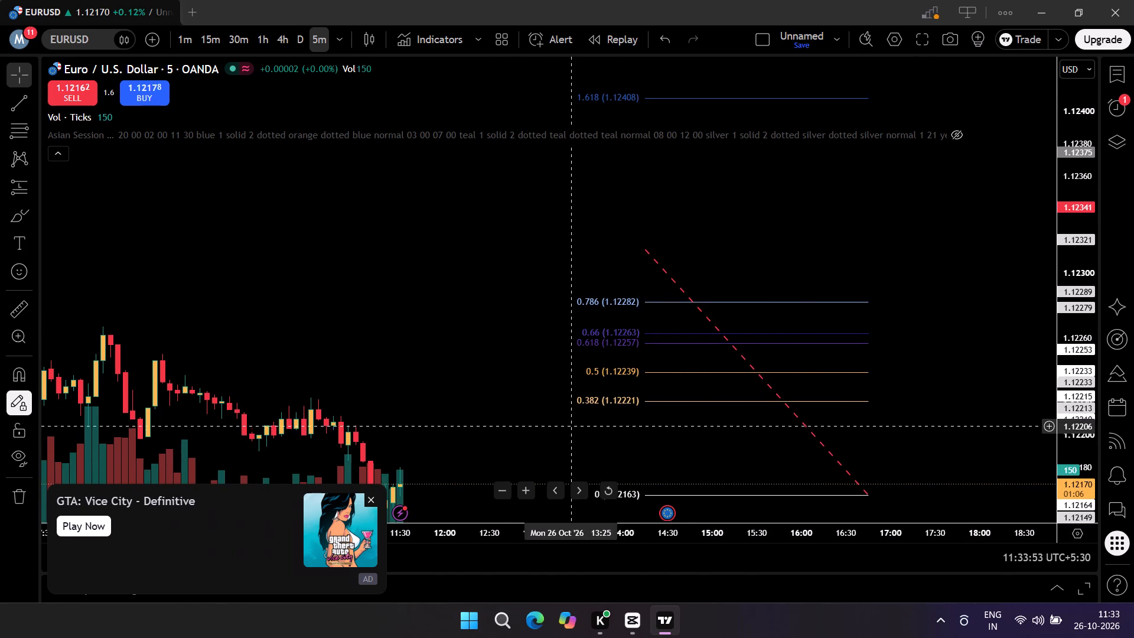
left_click_drag(558, 409, 491, 375)
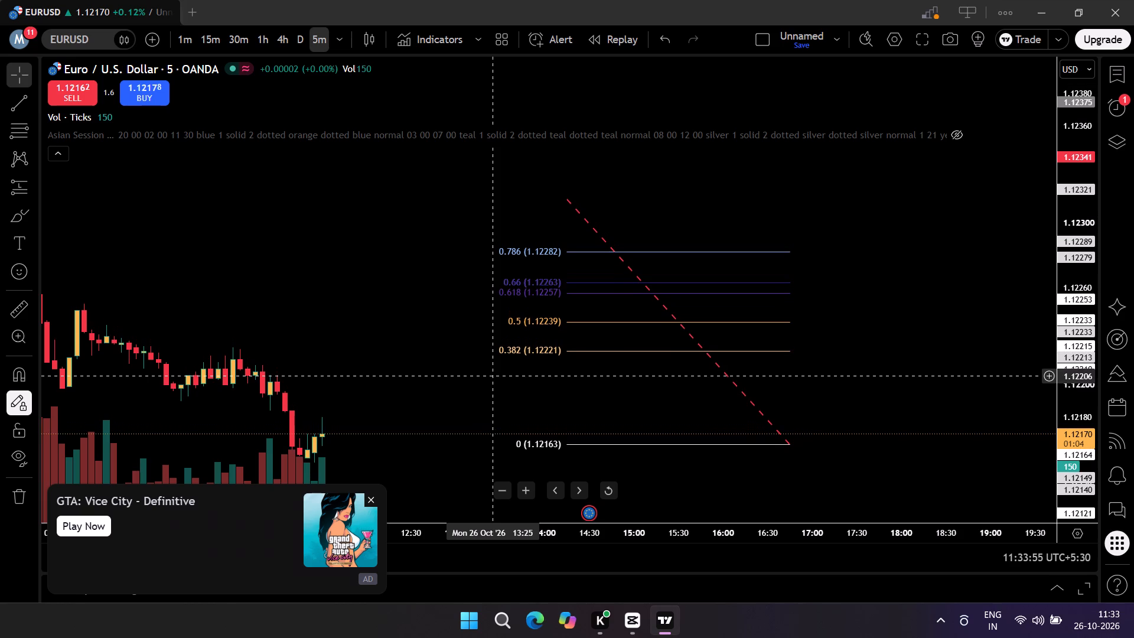
left_click_drag(468, 285, 466, 302)
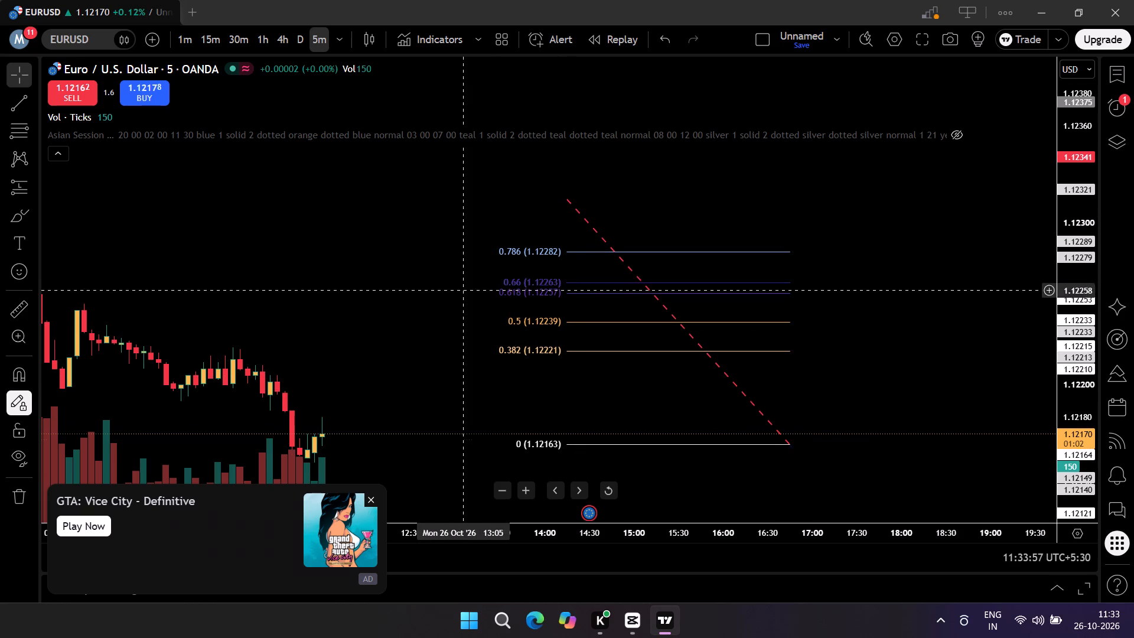
left_click_drag(466, 302, 485, 415)
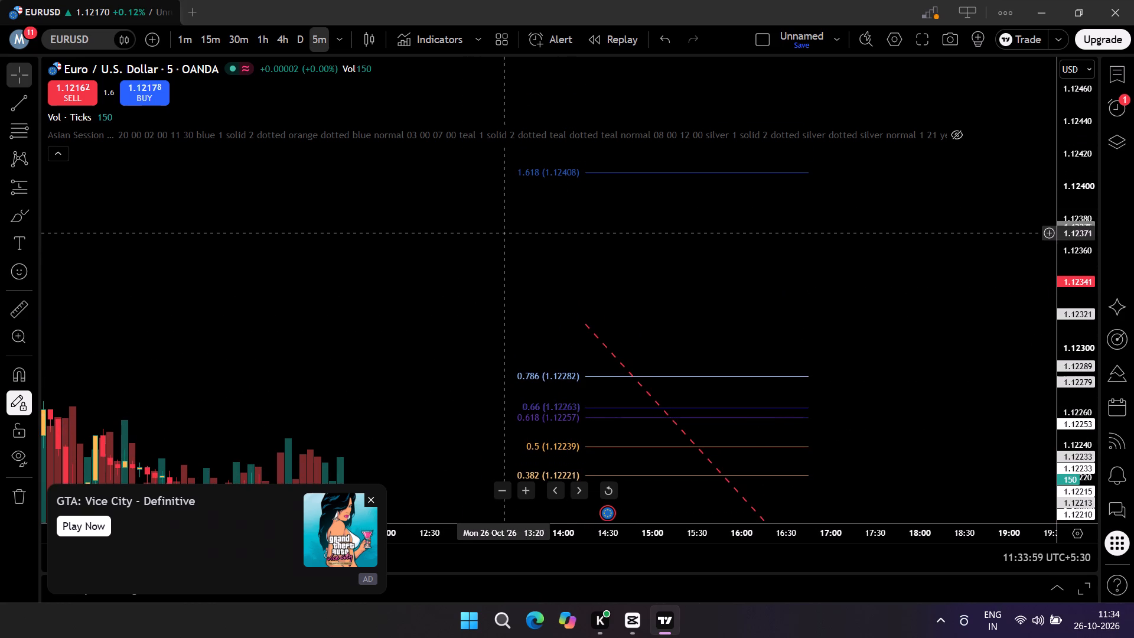
left_click_drag(515, 255, 474, 209)
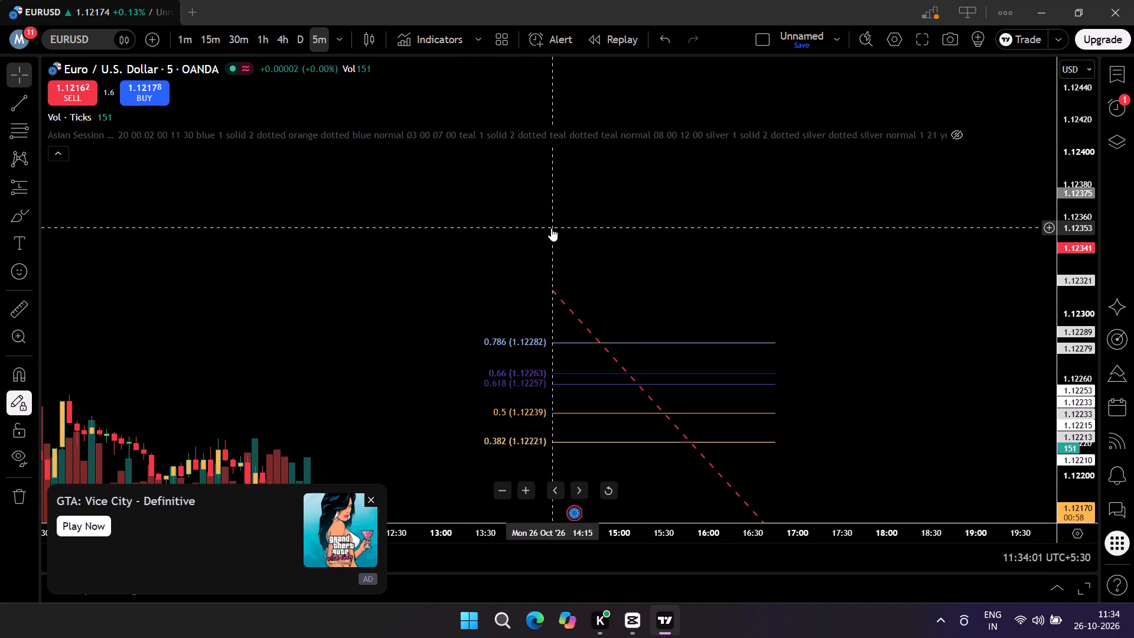
left_click_drag(560, 234, 652, 232)
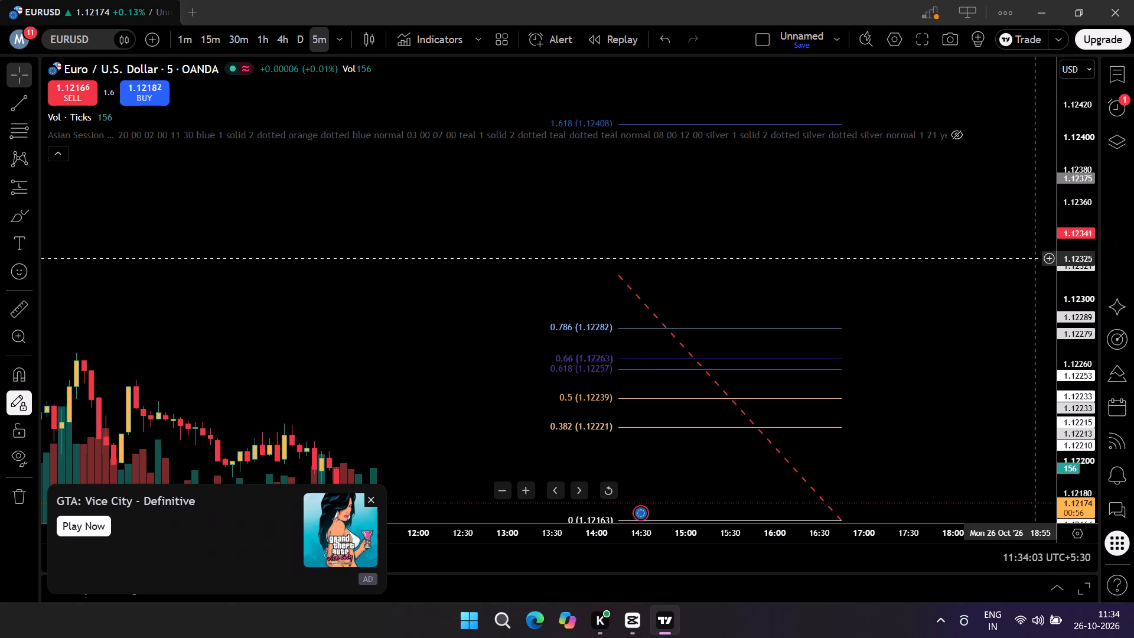
scroll(1094, 244, "down", 2)
left_click_drag(966, 285, 954, 265)
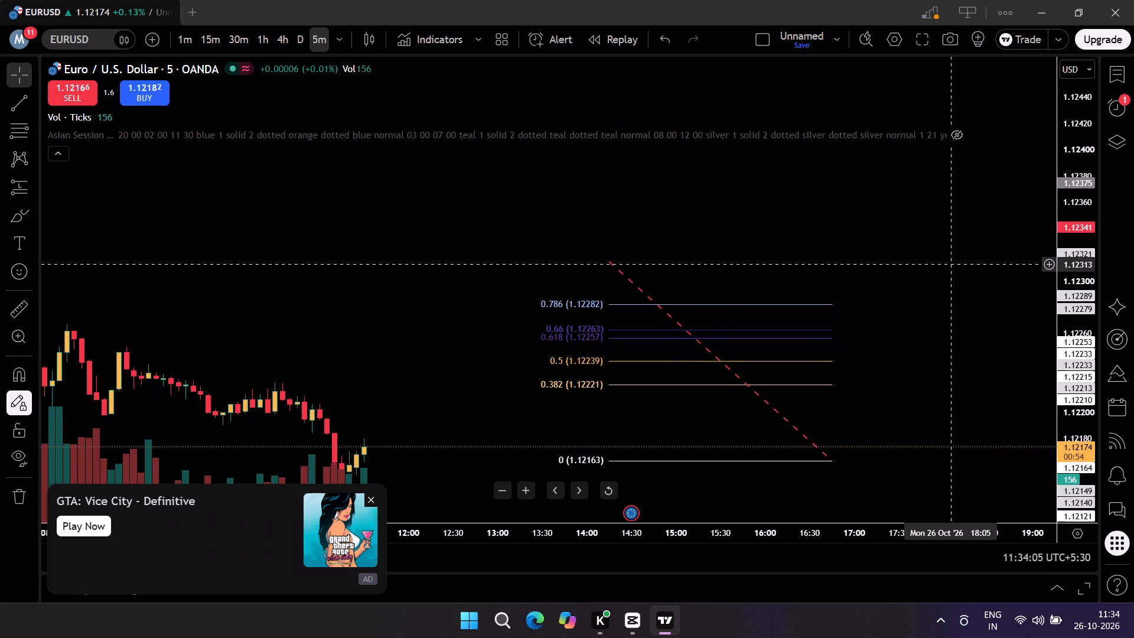
left_click_drag(954, 265, 950, 285)
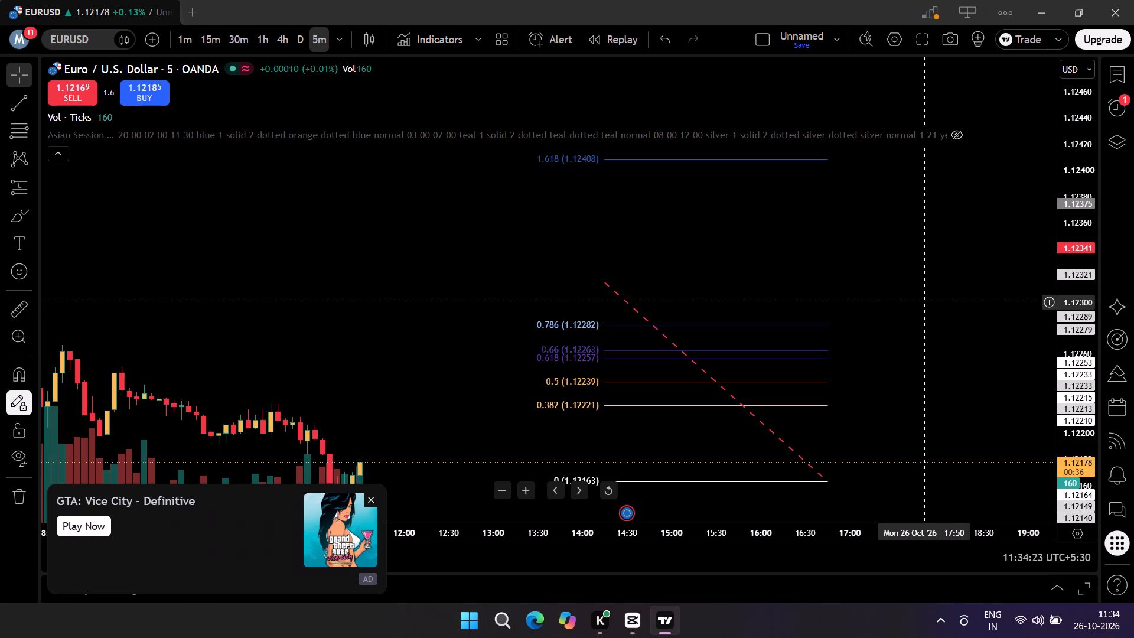
Turn off the 0.382 level of the Fib retracement.
left_click(596, 360)
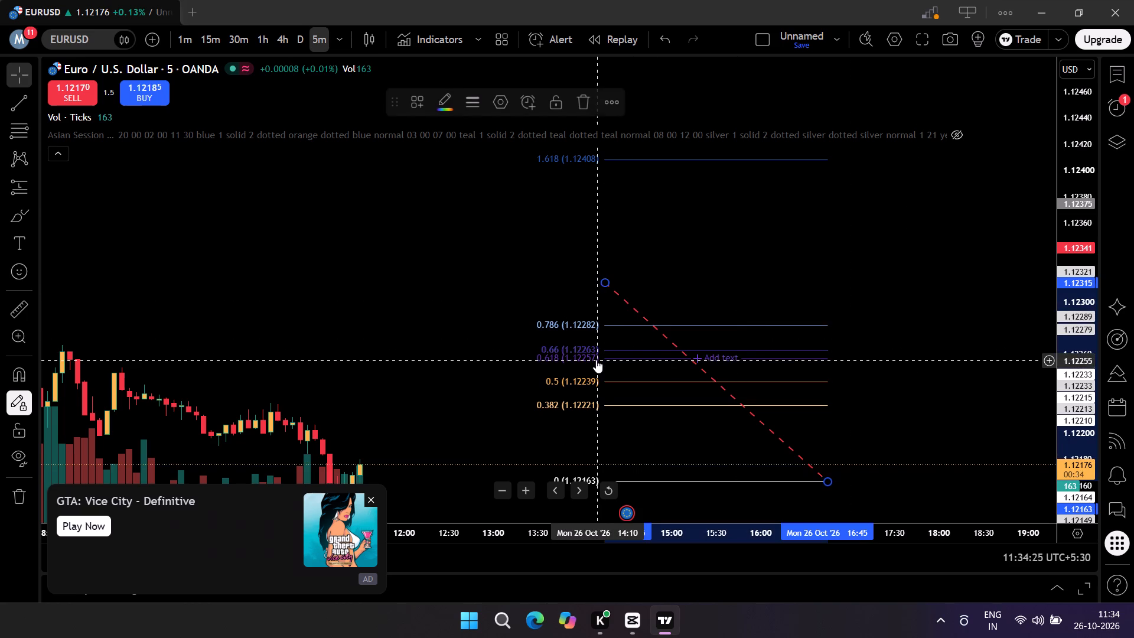
left_click(503, 110)
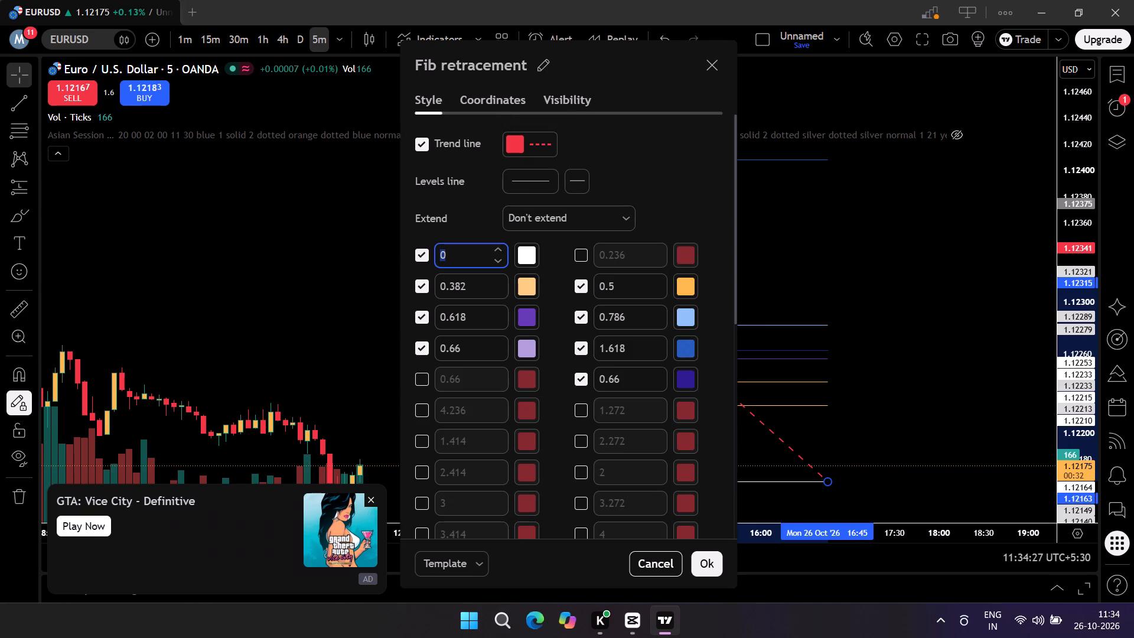
left_click(421, 287)
left_click(822, 239)
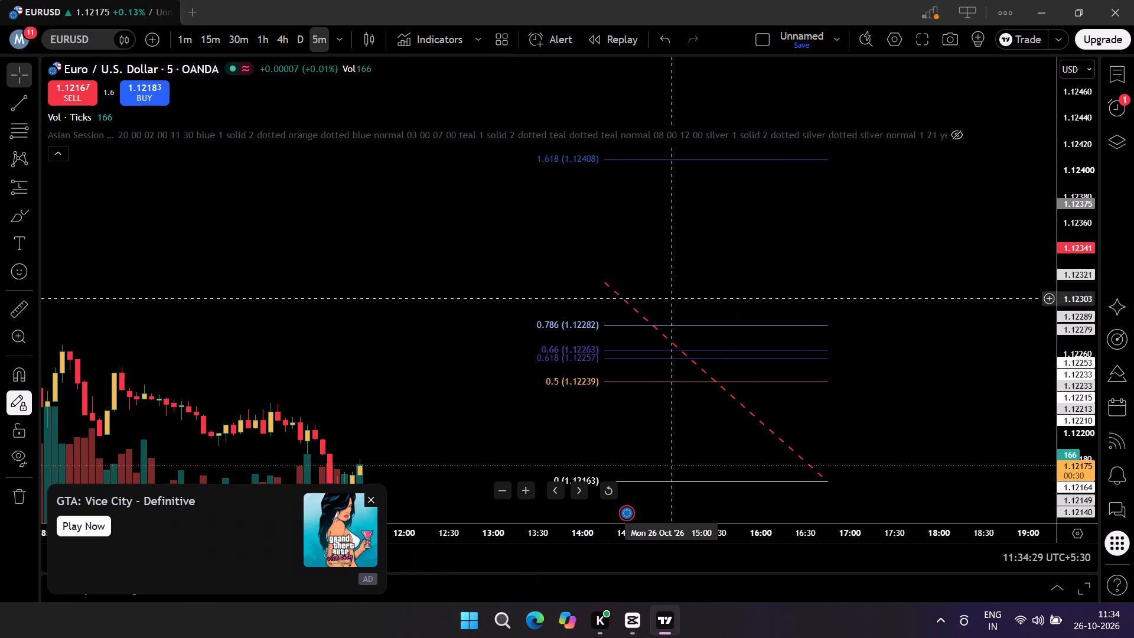
Move the Fib retracement over the candles and back to empty space ahead of price, with its 0 level at about 1.12127.
left_click_drag(449, 336, 396, 265)
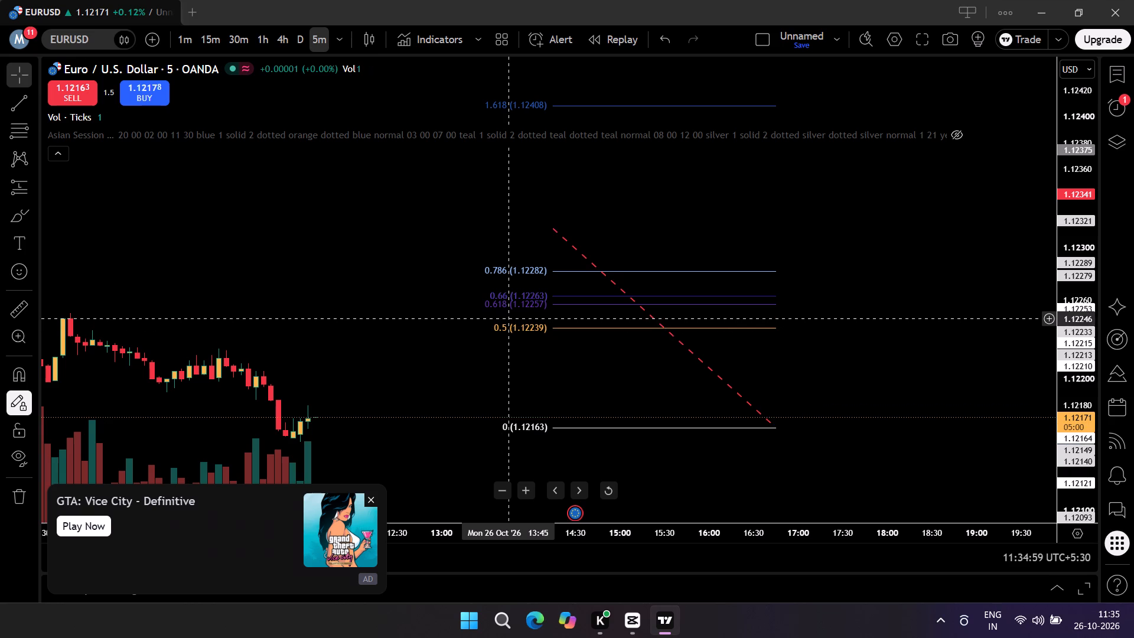
left_click_drag(510, 325, 212, 390)
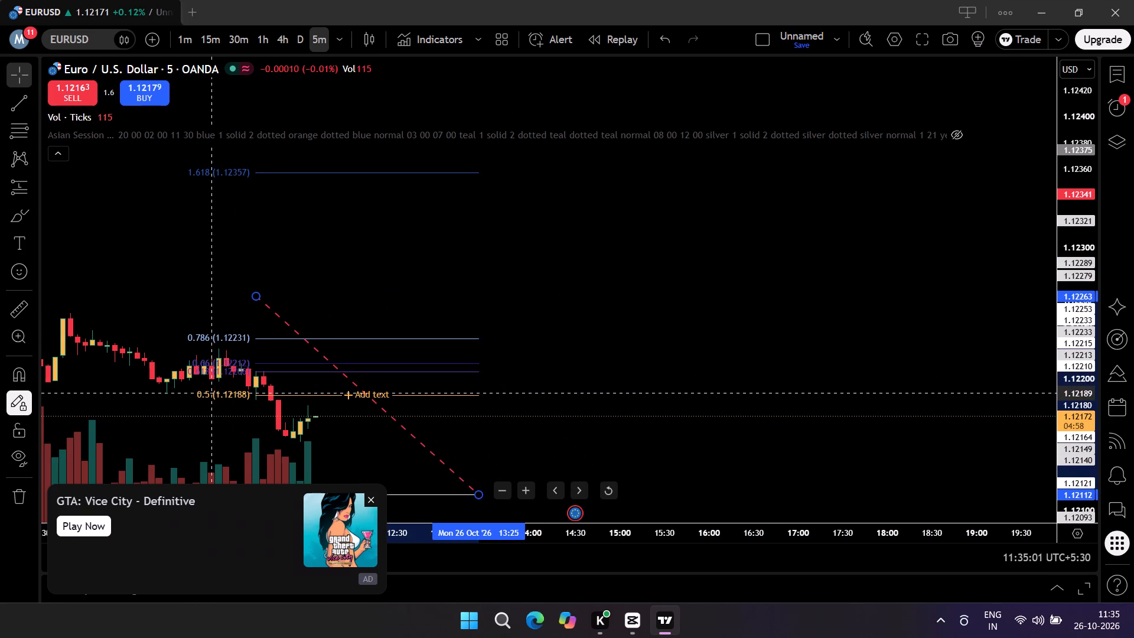
left_click_drag(212, 390, 545, 372)
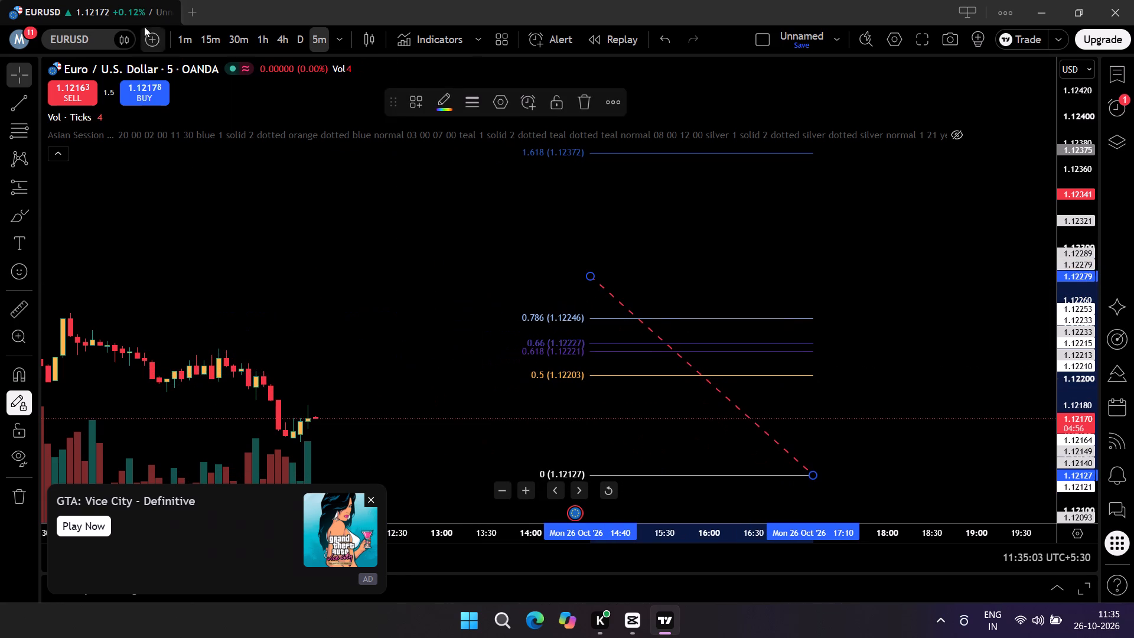
Show the hidden Asian Session Range indicator on the EURUSD chart.
left_click(959, 143)
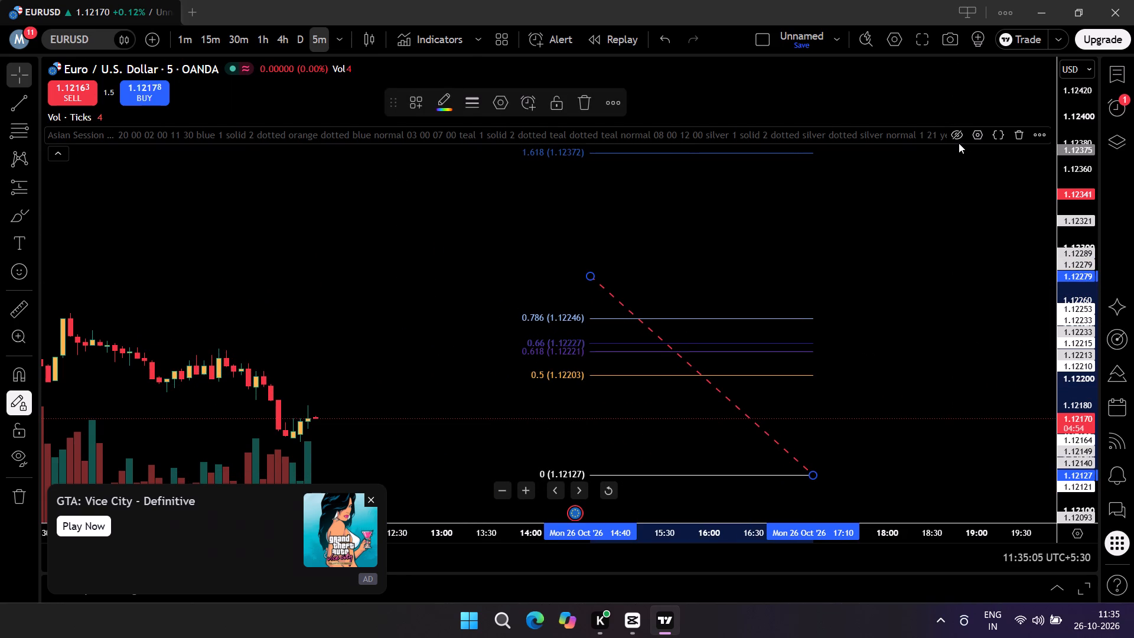
left_click(957, 134)
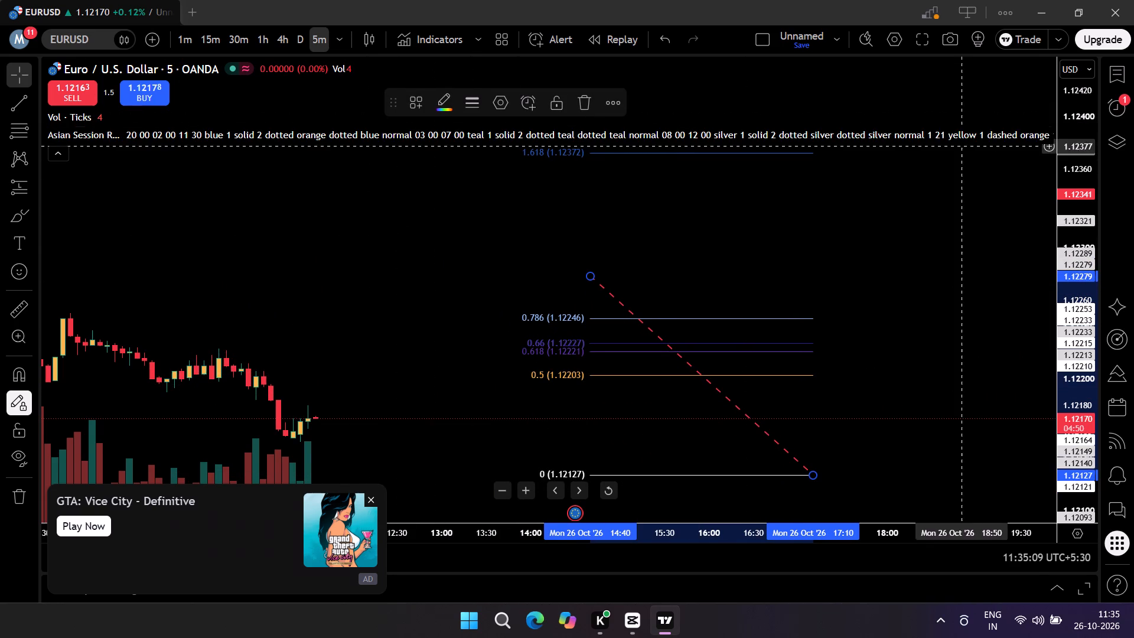
left_click(963, 134)
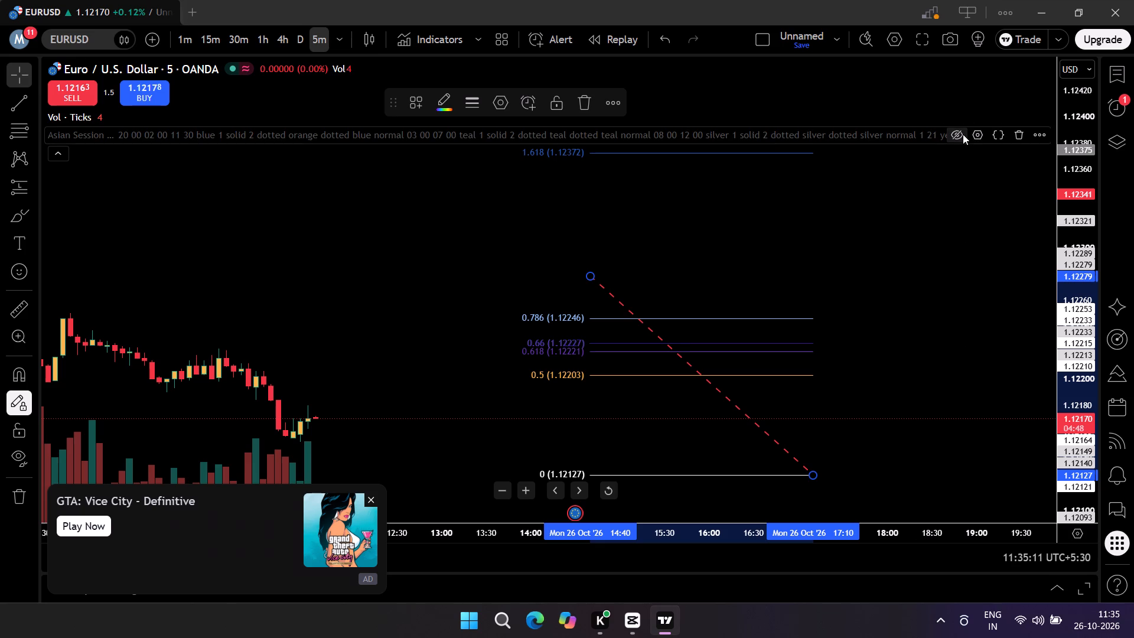
left_click(963, 134)
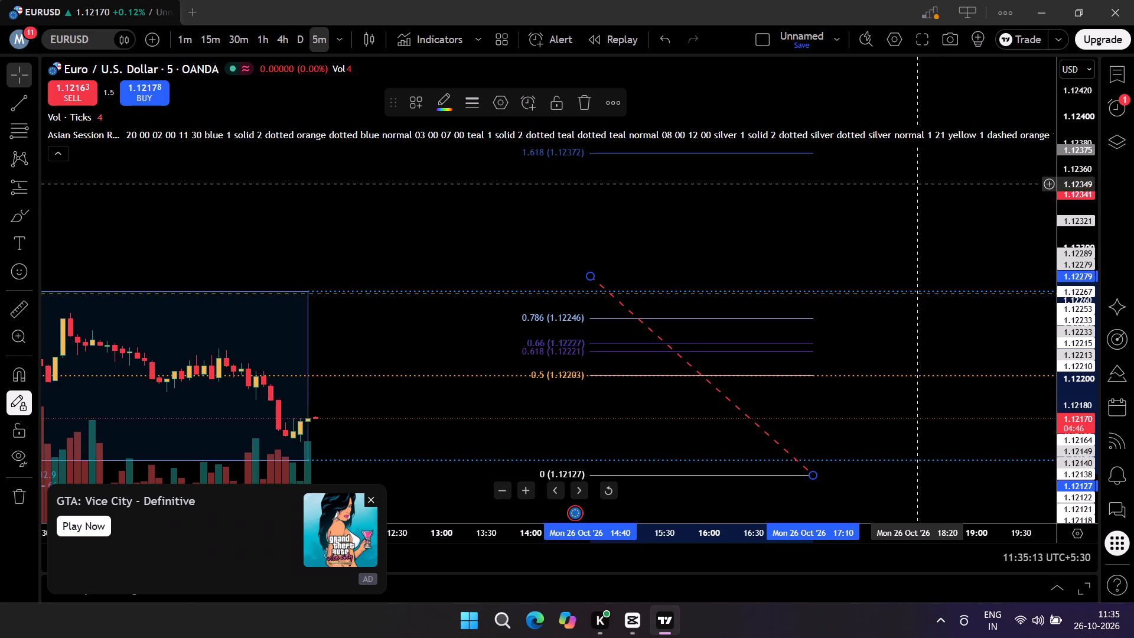
Examine the full Asian session range box and its extended lines alongside the Fib retracement on the 5-minute chart.
left_click_drag(951, 230, 948, 172)
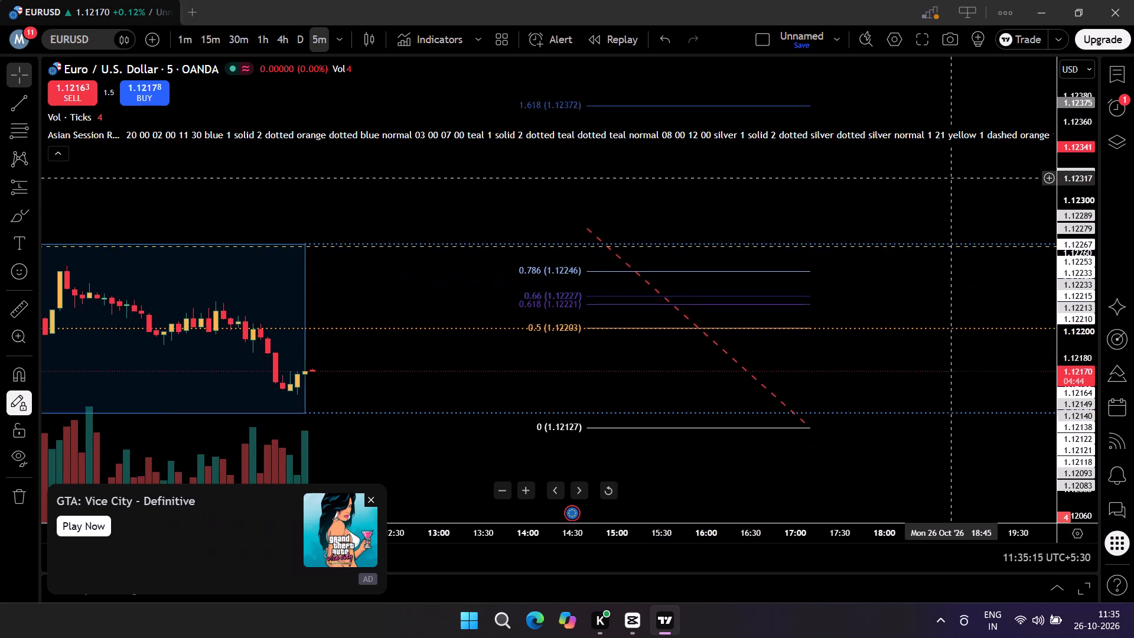
left_click_drag(948, 172, 967, 197)
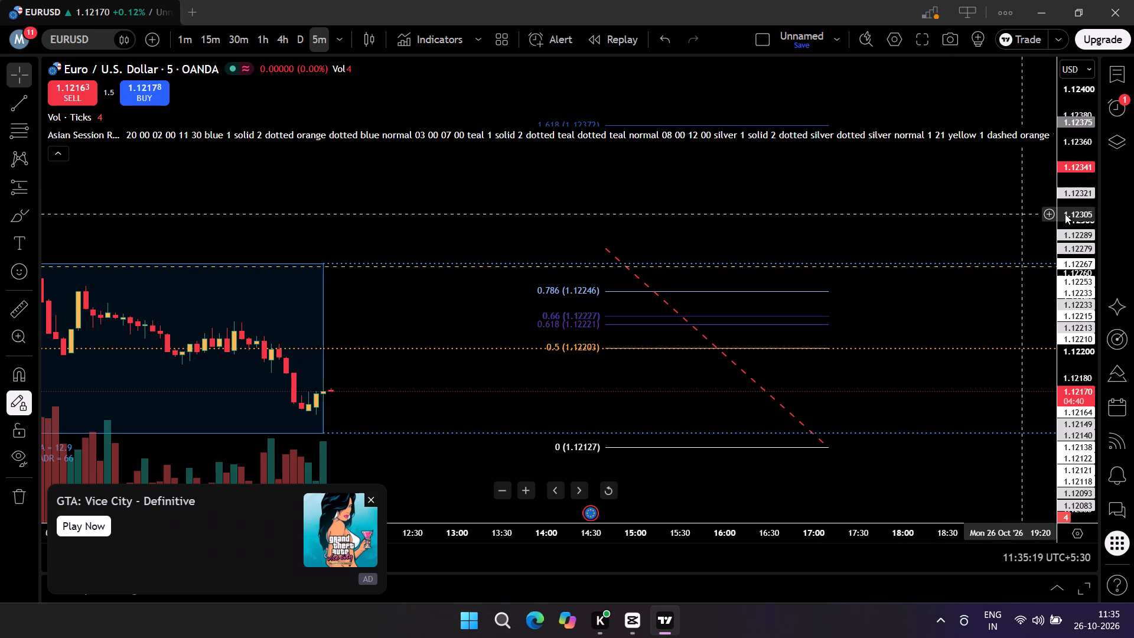
scroll(1072, 226, "down", 1)
scroll(318, 255, "down", 3)
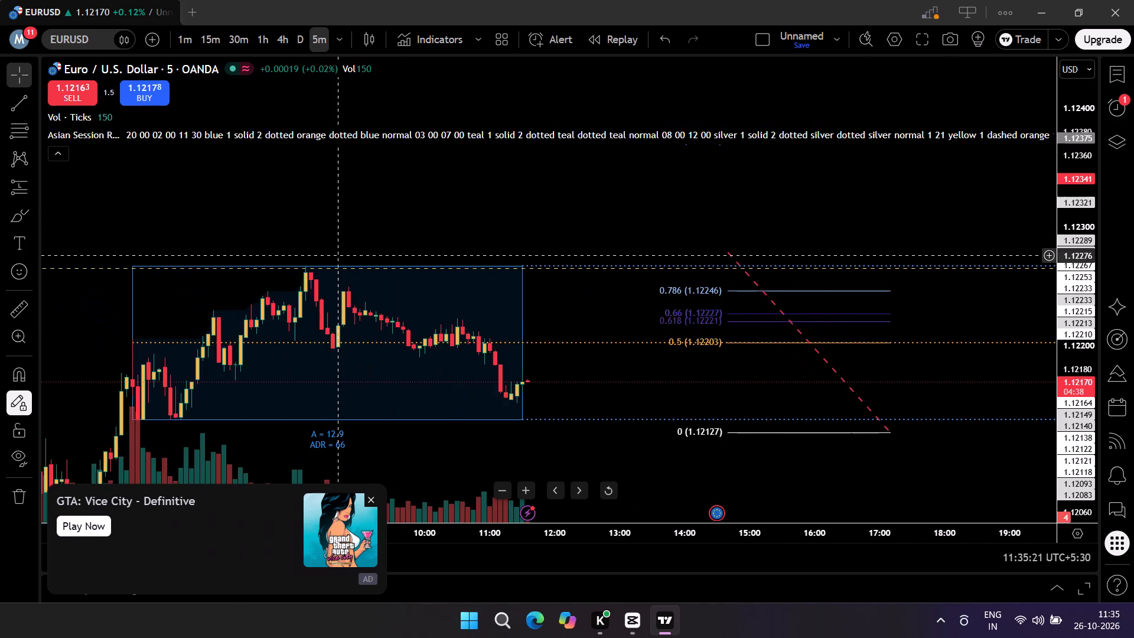
scroll(337, 255, "down", 2)
left_click_drag(526, 236, 442, 194)
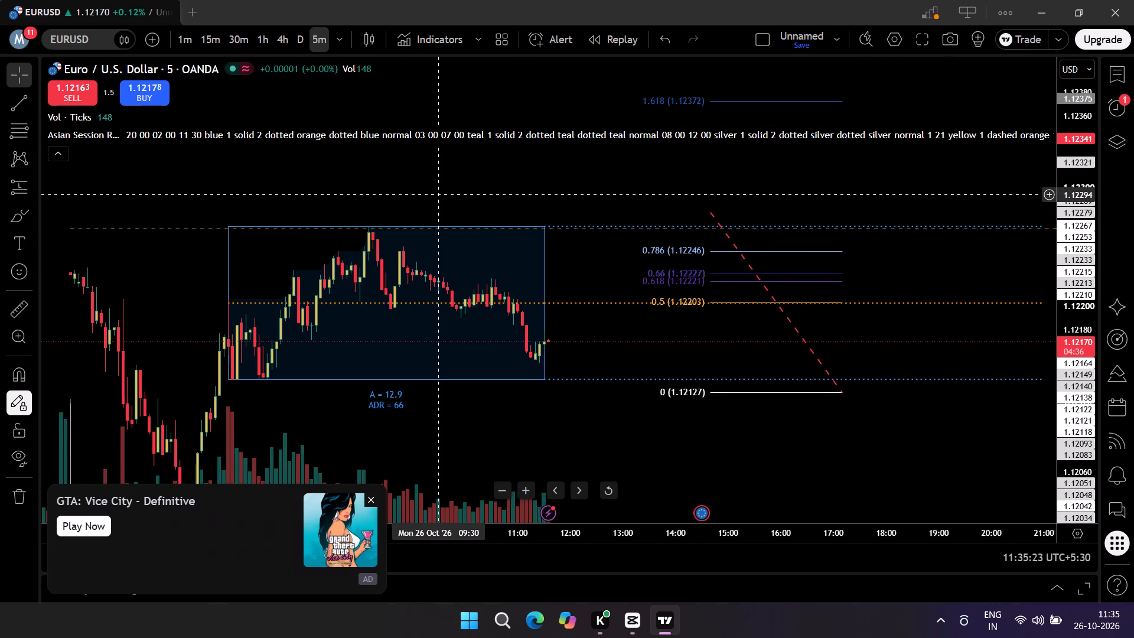
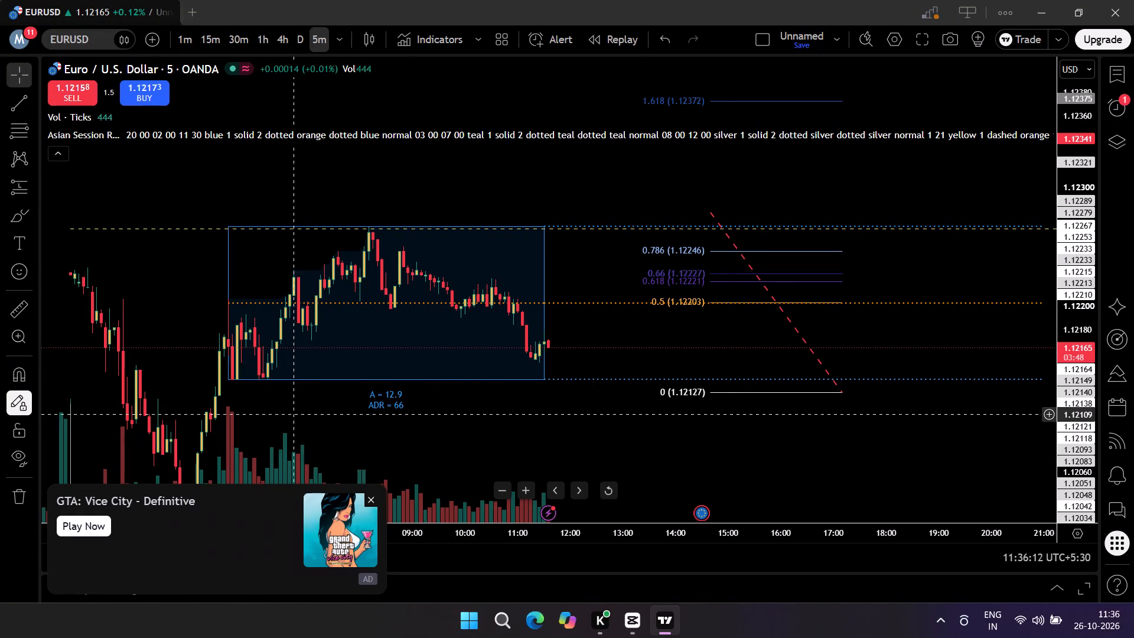
Examine the earlier EURUSD London and New York session ranges on the 5-minute chart, going back from 26 to 22 October.
left_click_drag(290, 419, 859, 352)
left_click_drag(447, 362, 779, 217)
left_click_drag(441, 370, 396, 282)
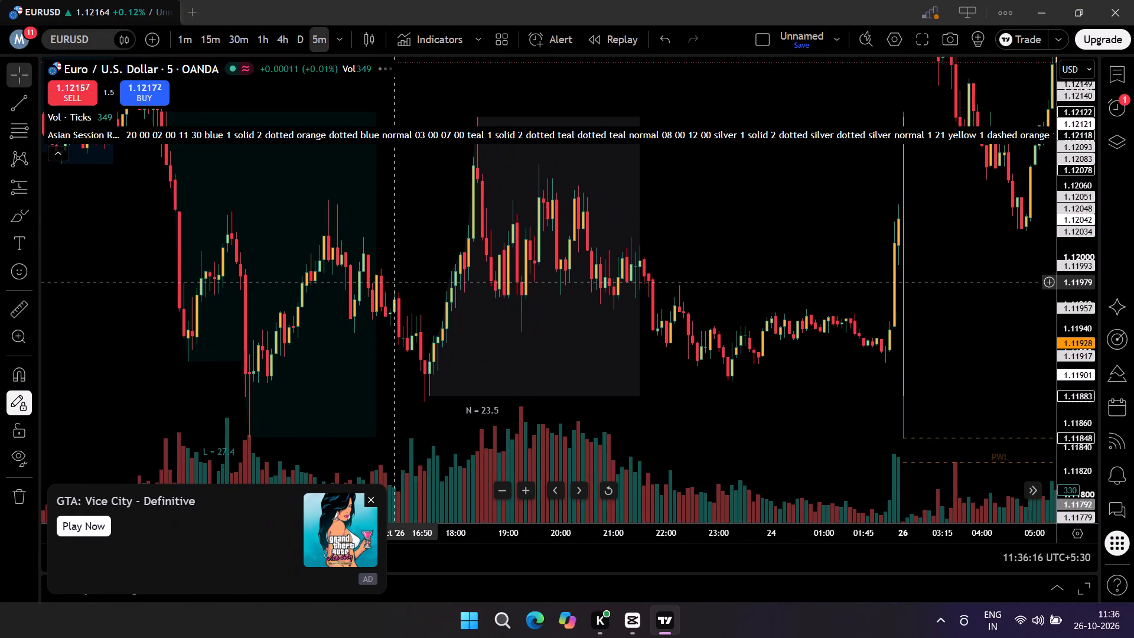
left_click_drag(396, 282, 532, 293)
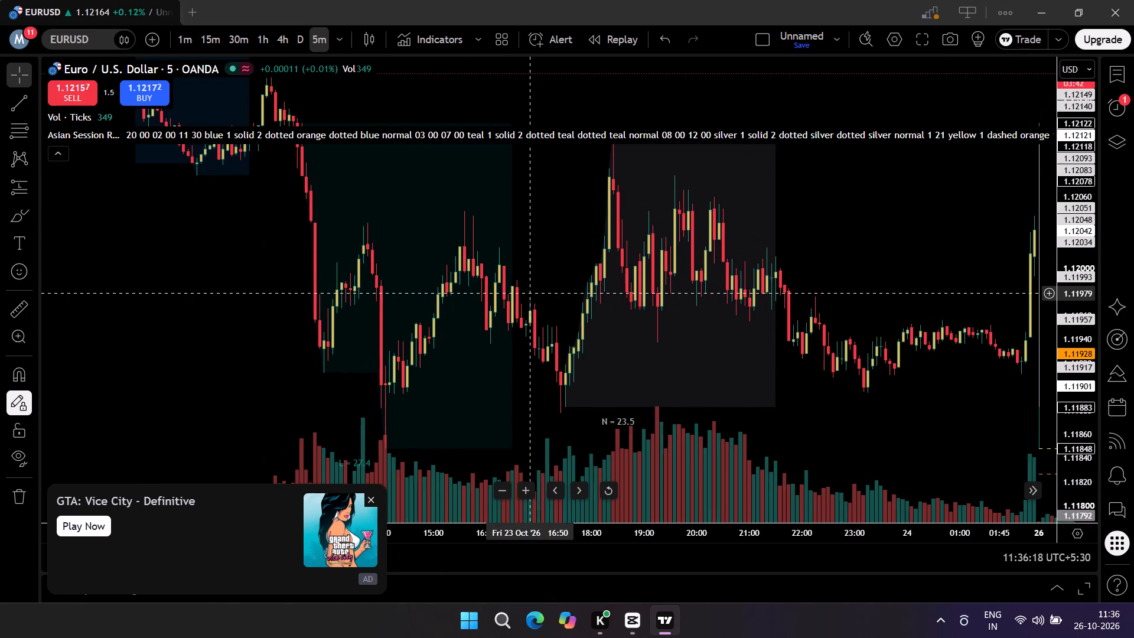
left_click_drag(532, 293, 537, 300)
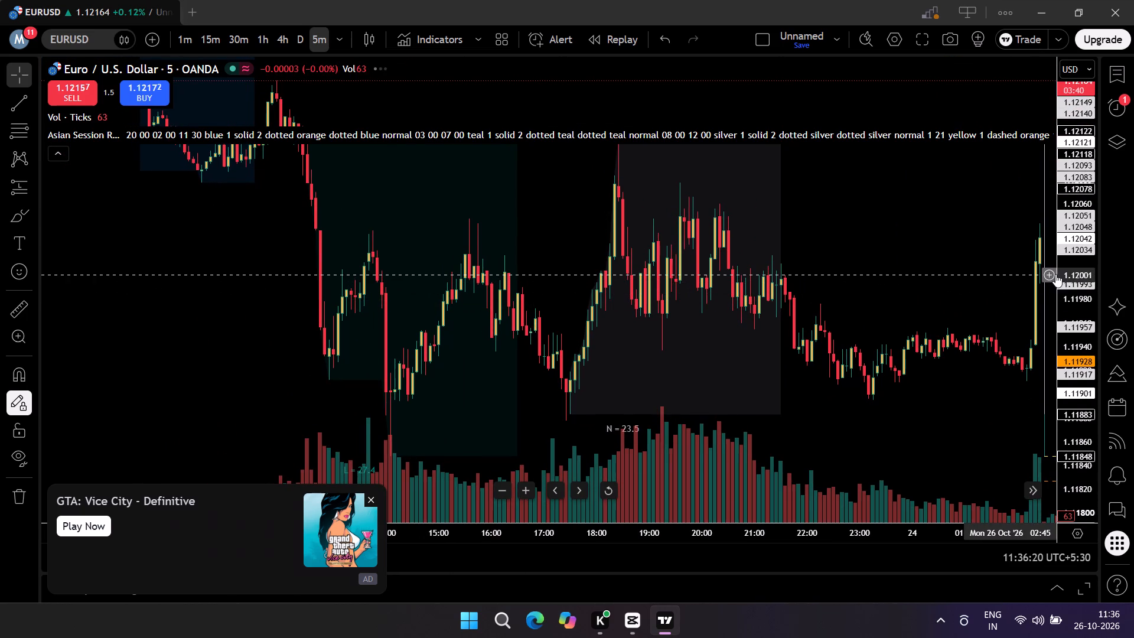
scroll(807, 328, "down", 4)
scroll(807, 328, "up", 8)
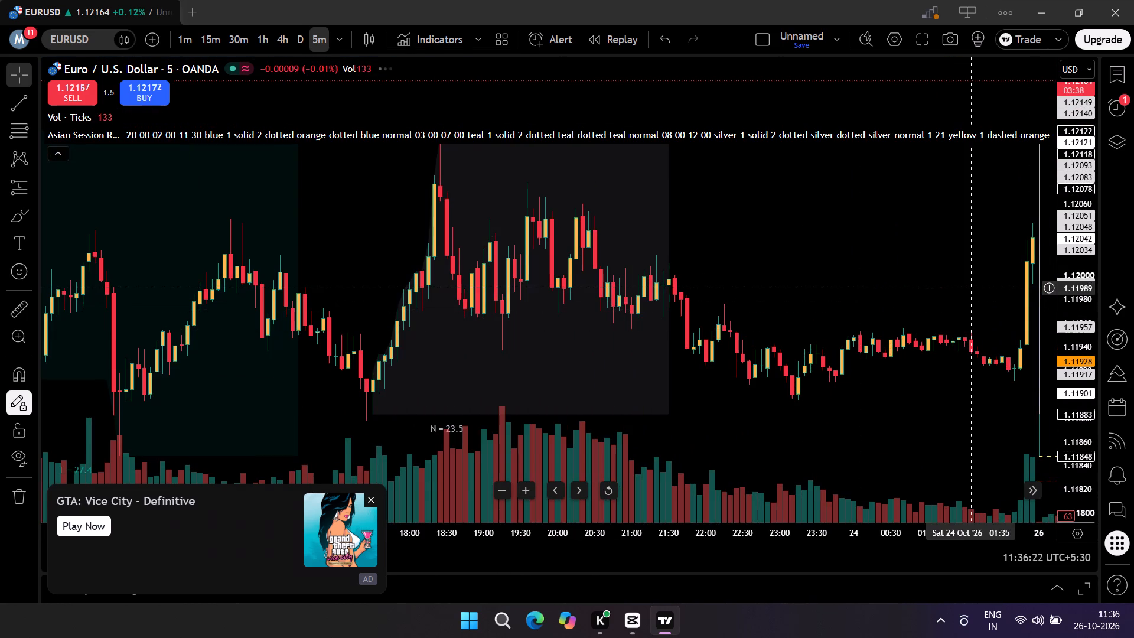
scroll(1079, 272, "down", 7)
left_click_drag(491, 368, 635, 349)
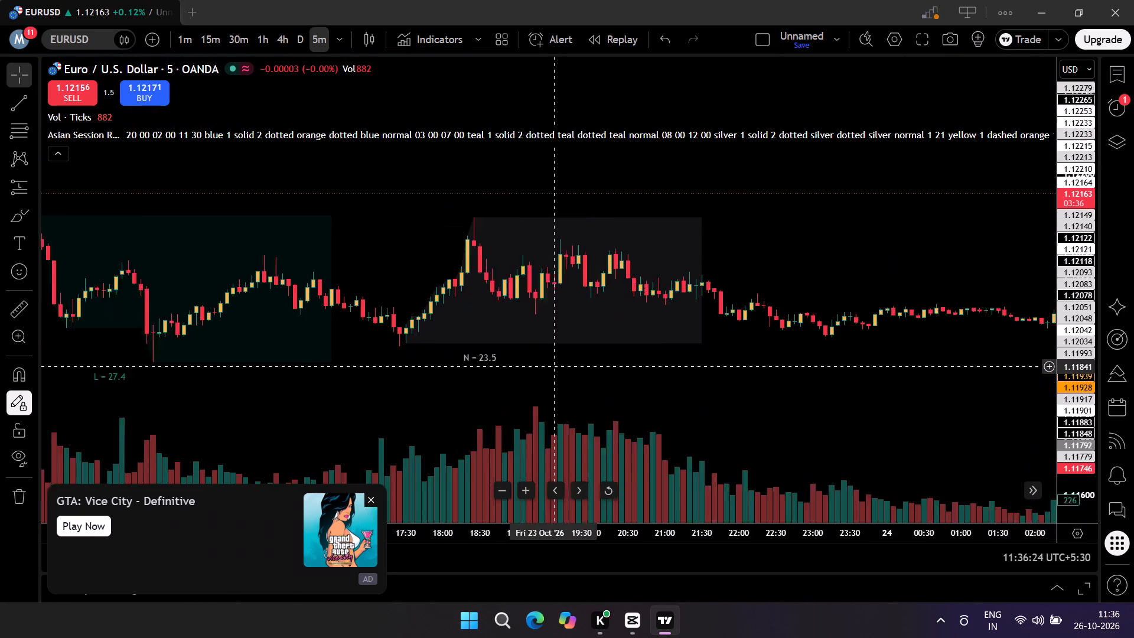
left_click_drag(635, 349, 780, 367)
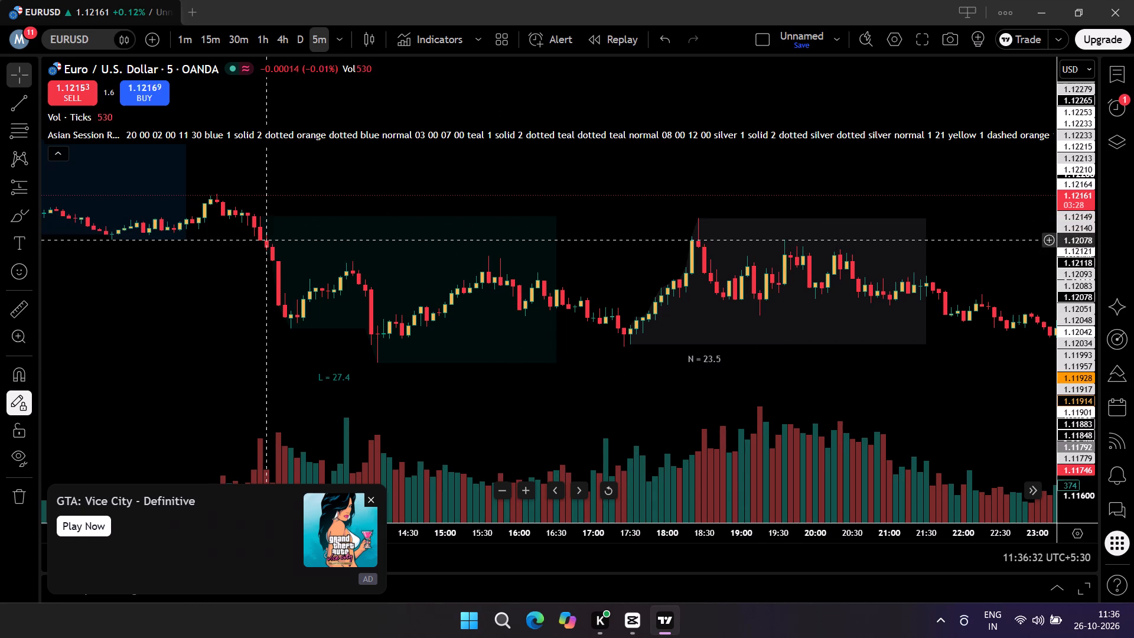
left_click_drag(162, 262, 832, 301)
left_click_drag(418, 296, 859, 330)
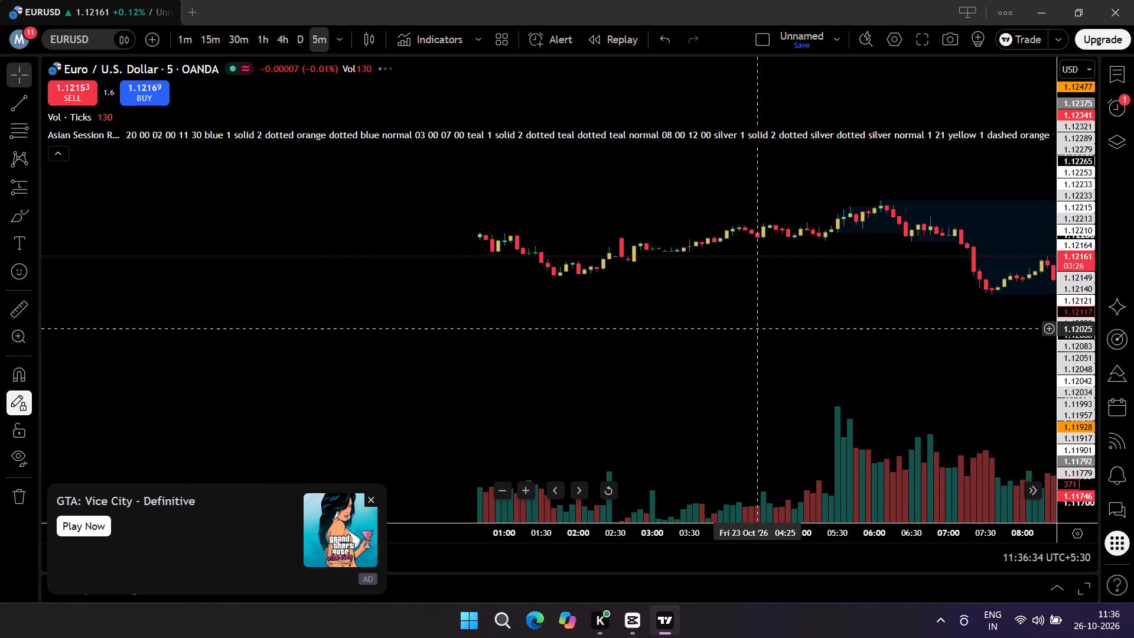
left_click_drag(340, 329, 712, 336)
left_click_drag(370, 392, 513, 394)
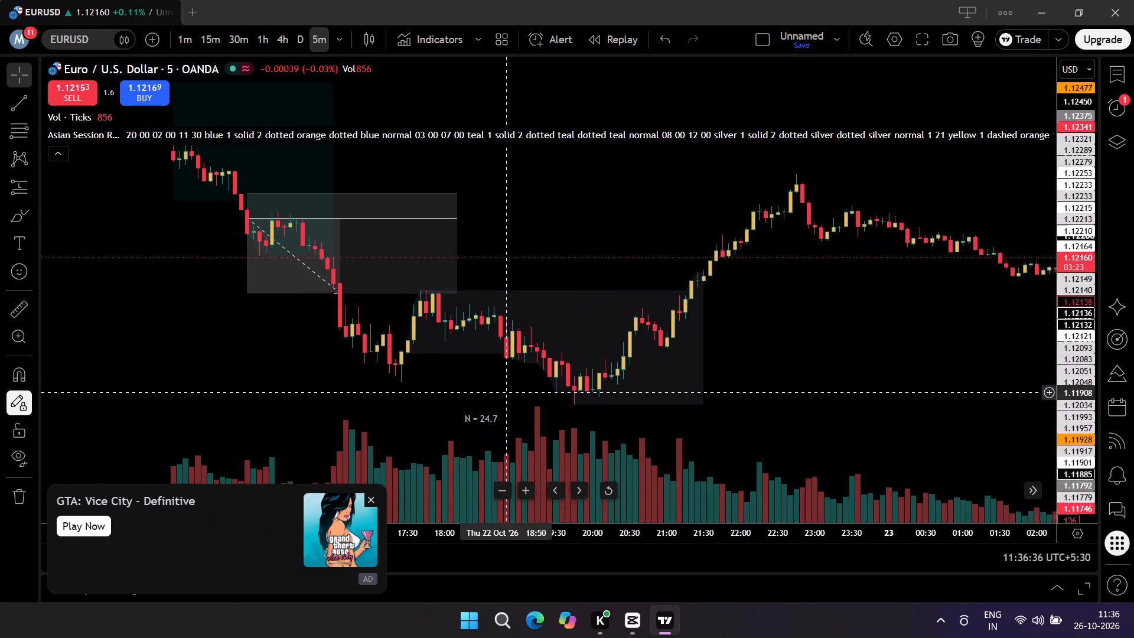
Move the short position off the 22 October decline to empty space above the New York range, with its entry at about 1.12316.
left_click_drag(513, 394, 523, 405)
left_click_drag(352, 284, 629, 240)
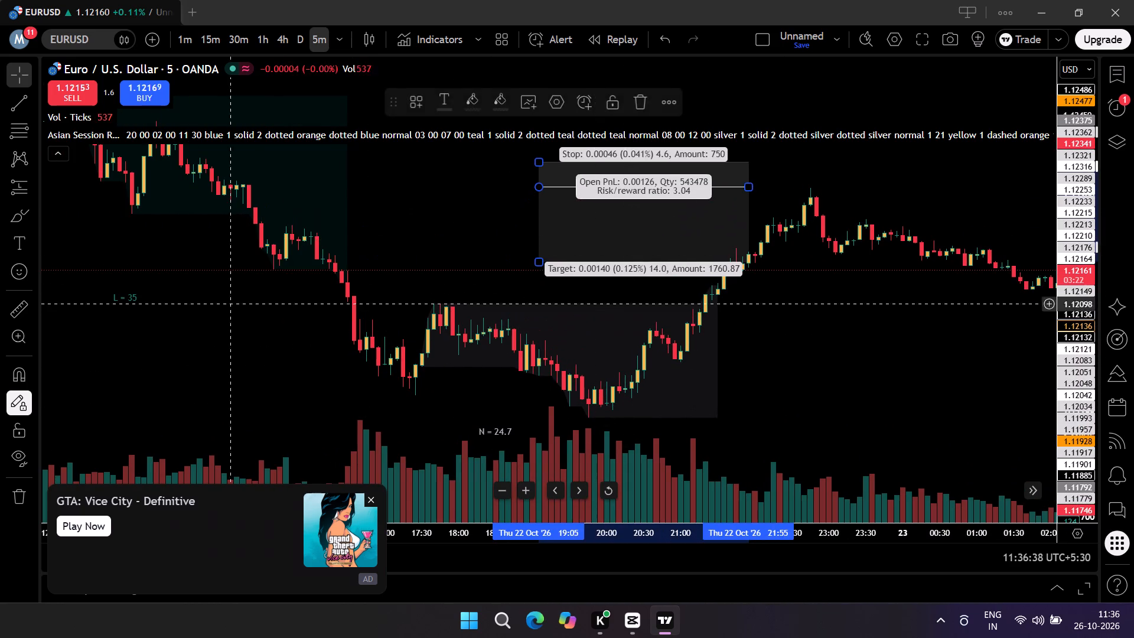
Place a new short position on the 22 October decline after the London range, with its entry at about 1.12087.
left_click_drag(202, 327, 319, 375)
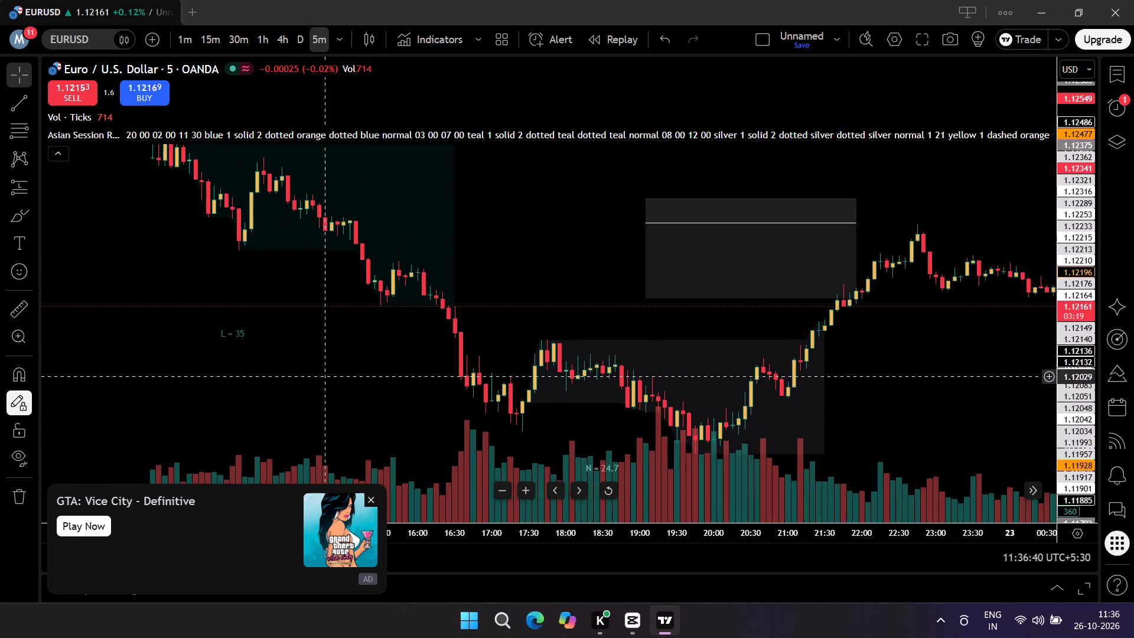
left_click_drag(319, 375, 271, 339)
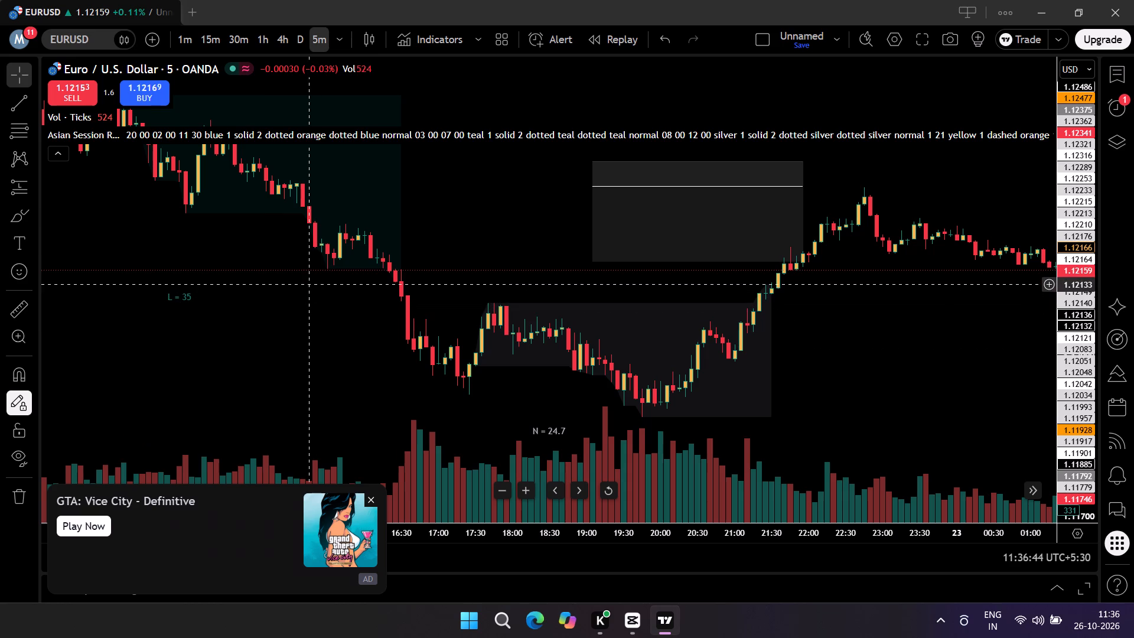
left_click_drag(310, 282, 312, 311)
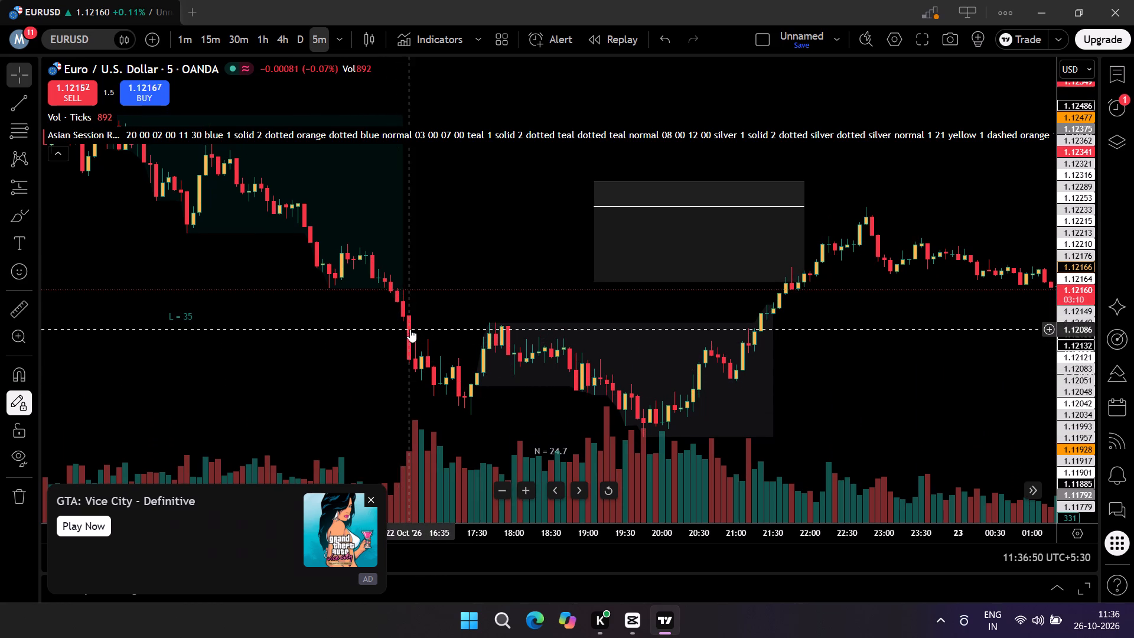
left_click_drag(342, 373, 279, 319)
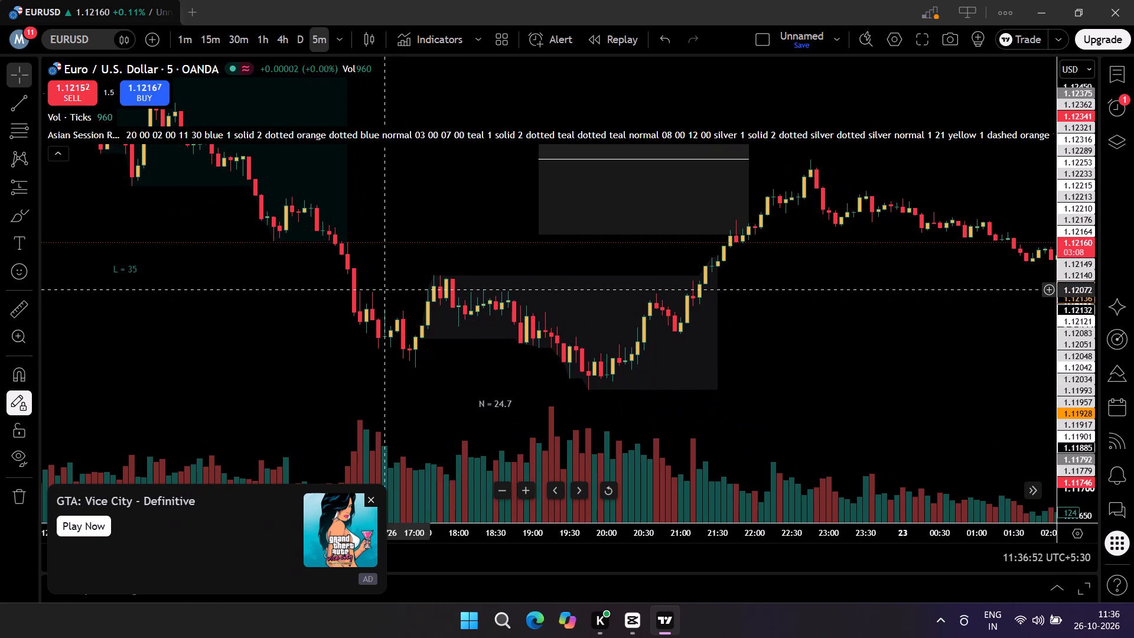
left_click(34, 185)
left_click(74, 226)
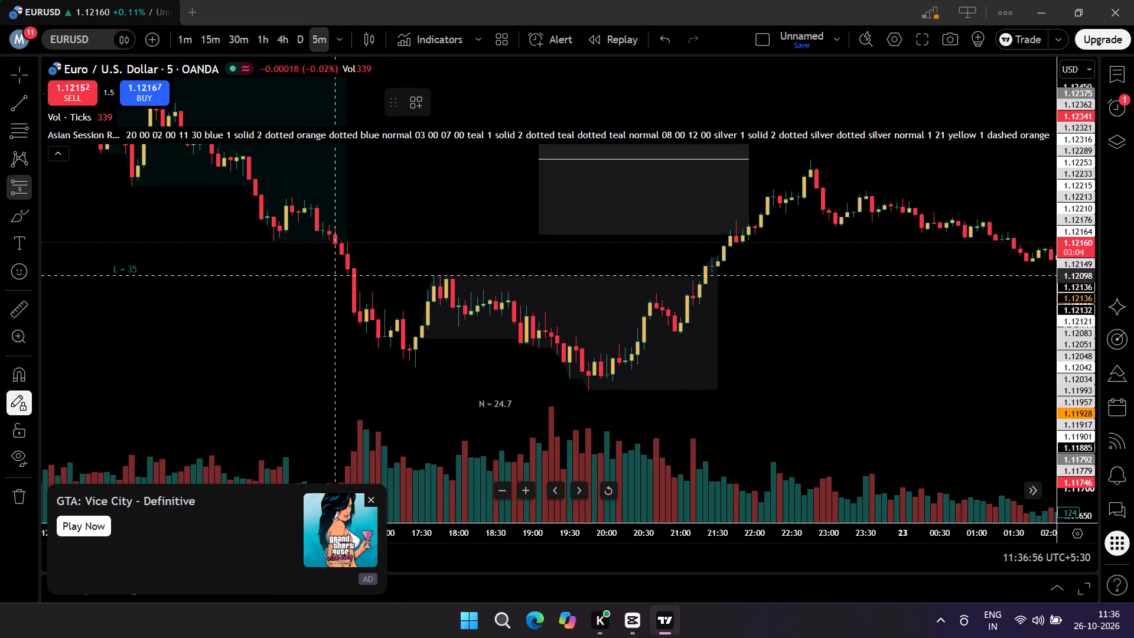
left_click(353, 281)
key("Escape")
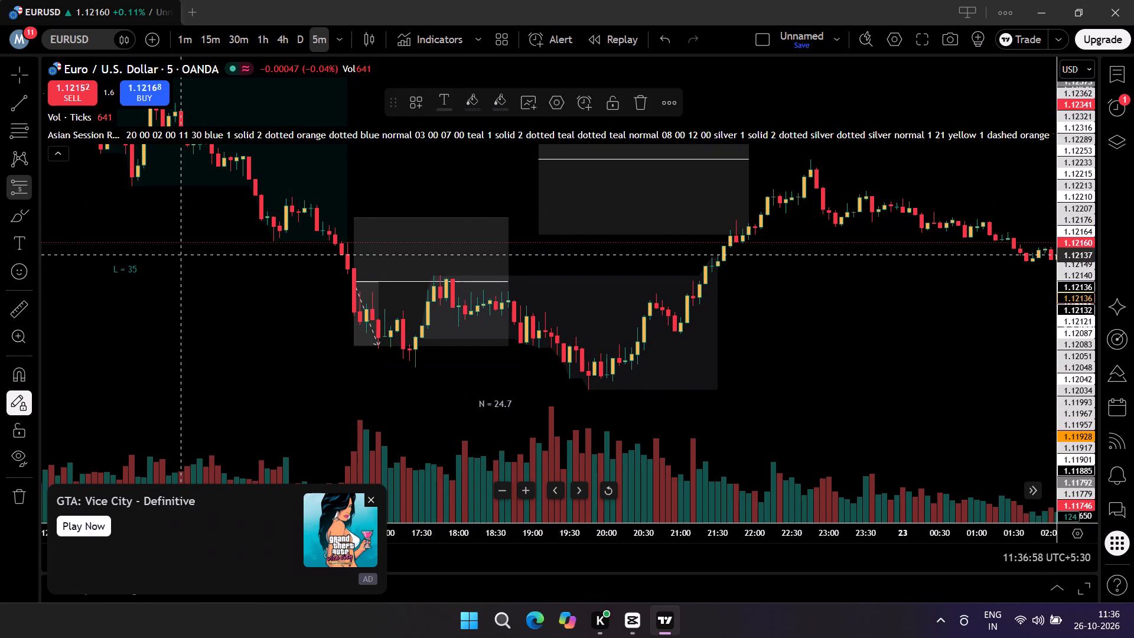
key("Escape")
Adjust the new short position's stop to about 1.12164 and its target to the following swing low at about 1.11934.
left_click(365, 237)
left_click_drag(353, 216, 383, 238)
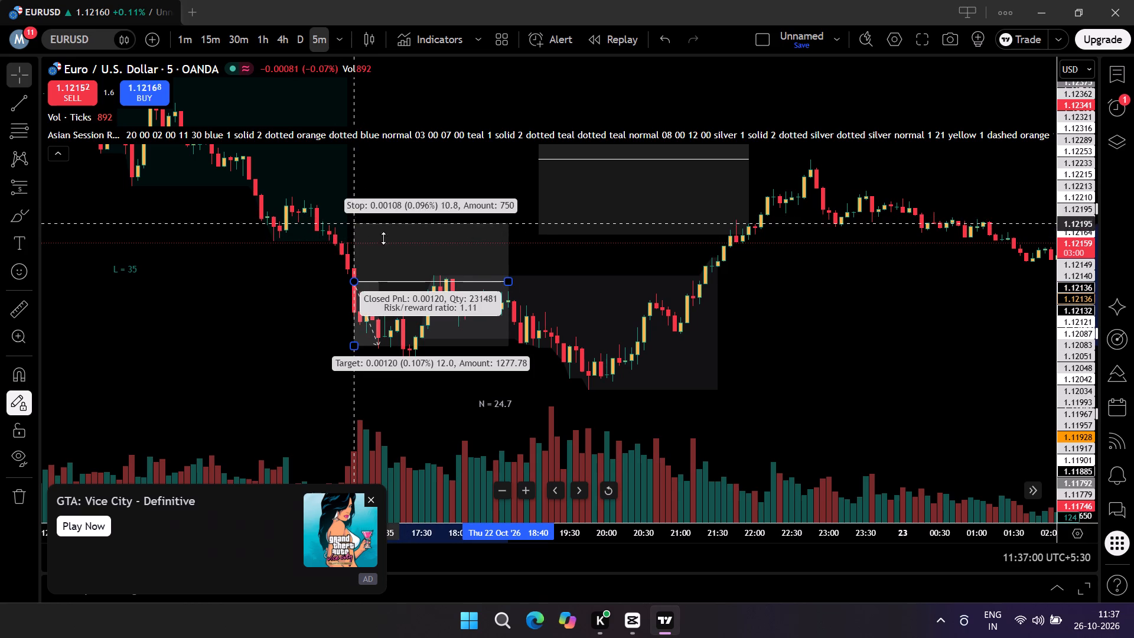
left_click_drag(383, 238, 402, 240)
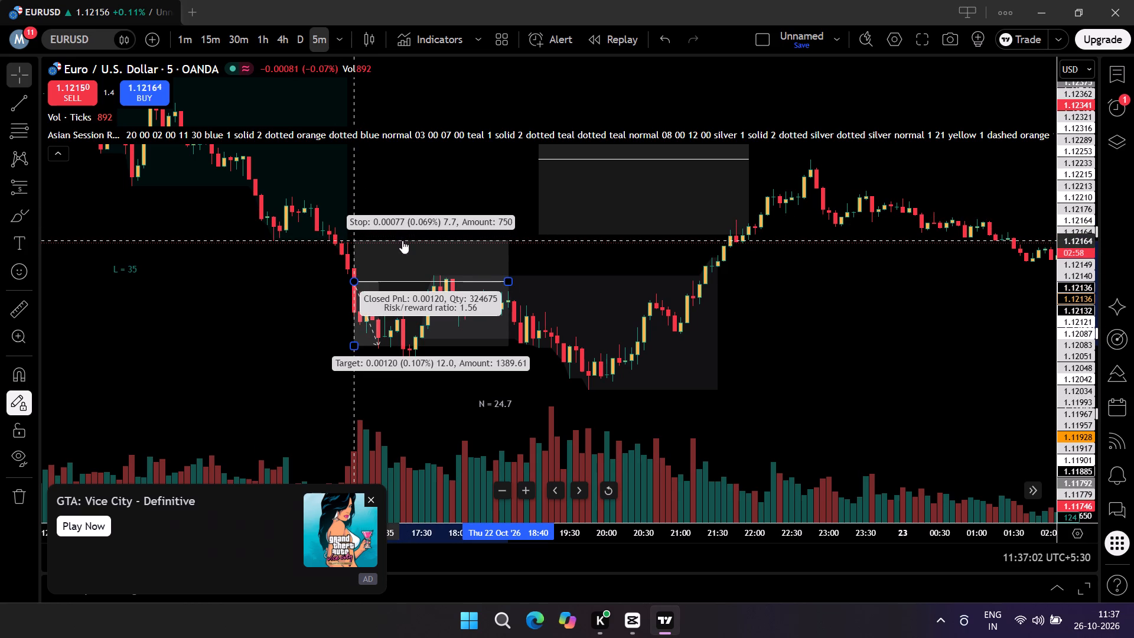
left_click_drag(351, 344, 356, 355)
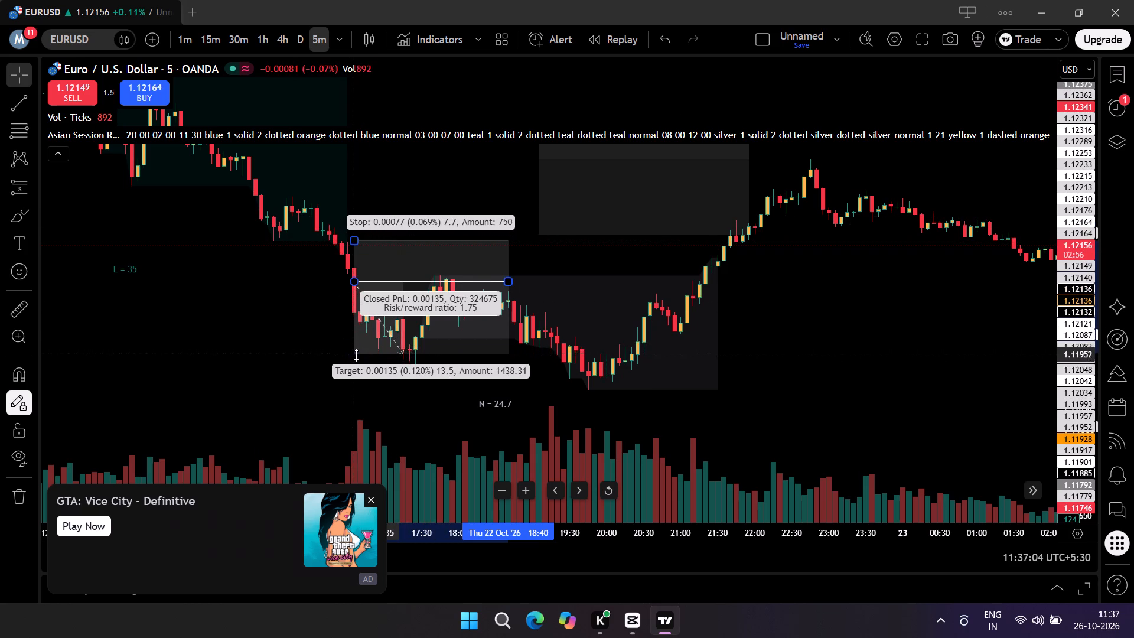
left_click_drag(356, 355, 358, 362)
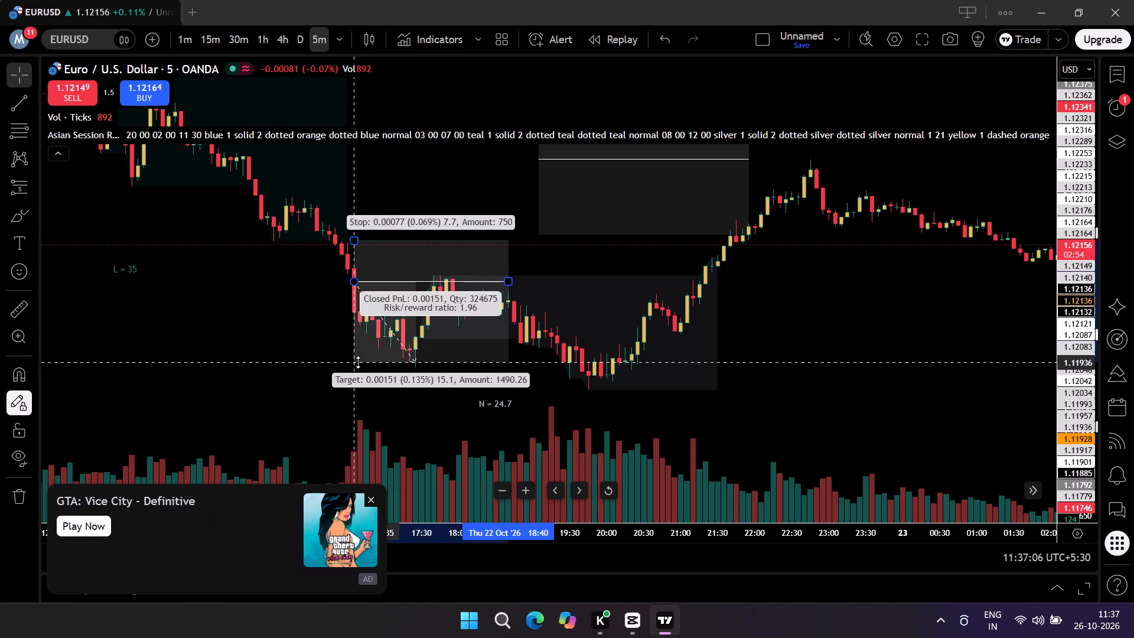
left_click_drag(358, 362, 358, 363)
left_click(327, 398)
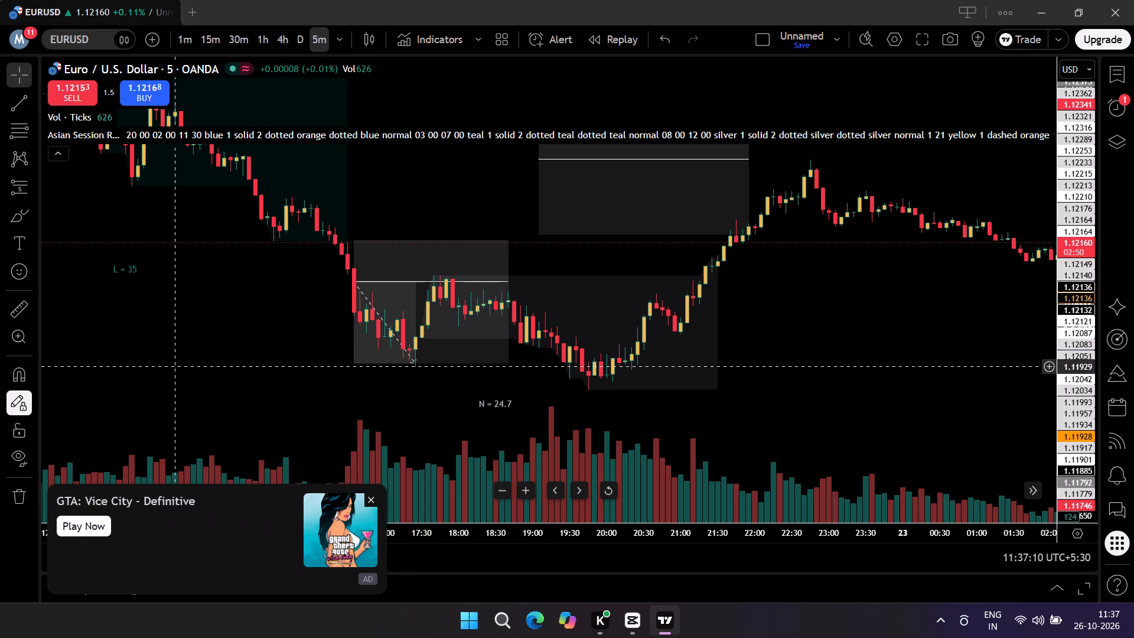
Examine the session ranges and price action from 22 October back to the London session of 21 October.
left_click_drag(165, 331, 498, 402)
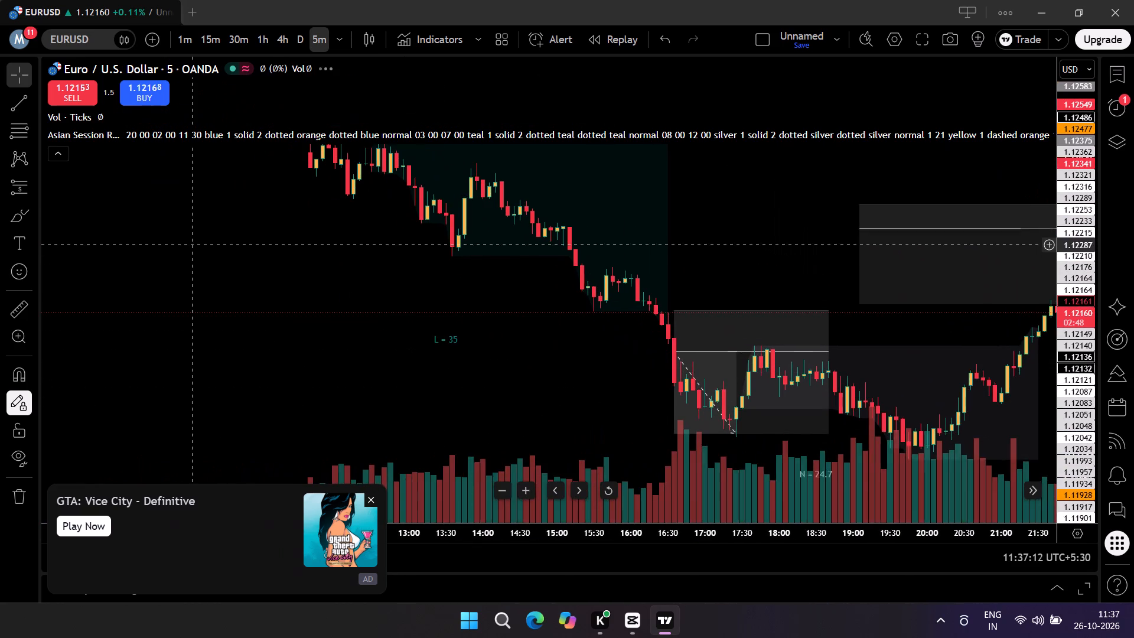
left_click_drag(201, 259, 670, 338)
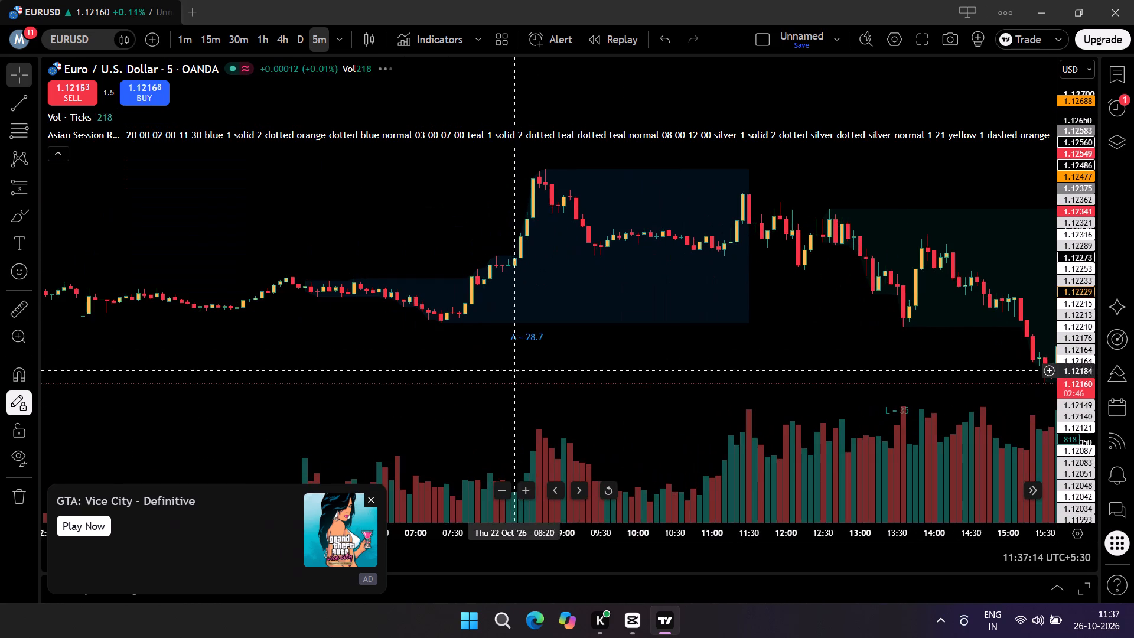
left_click_drag(501, 385, 658, 347)
left_click_drag(268, 364, 637, 367)
left_click_drag(275, 379, 586, 372)
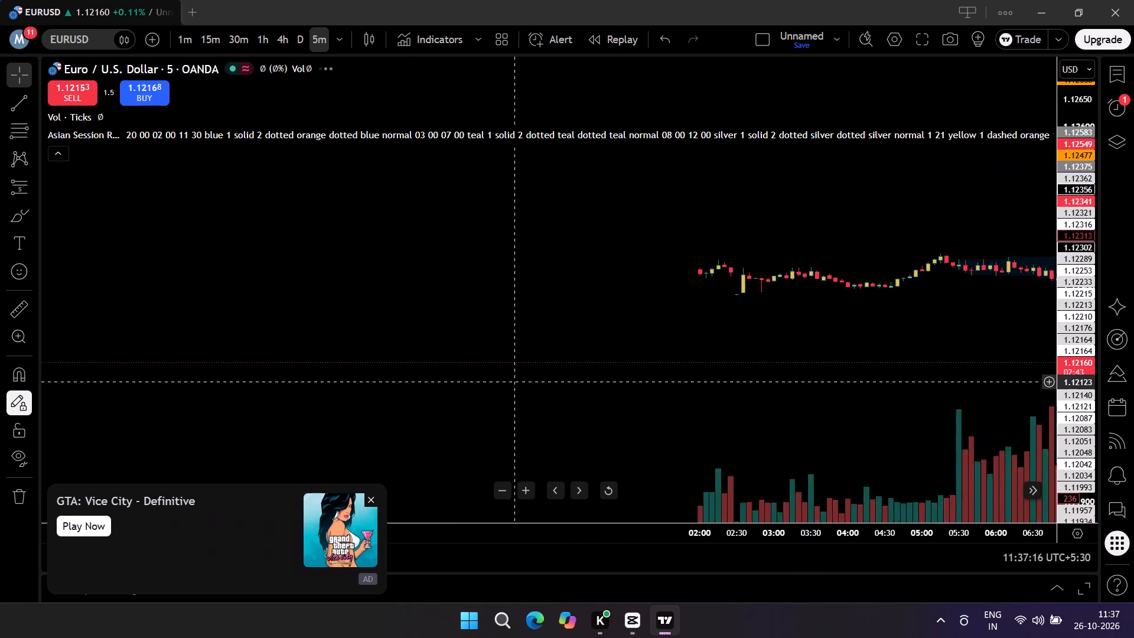
left_click_drag(586, 372, 641, 364)
left_click_drag(215, 370, 253, 381)
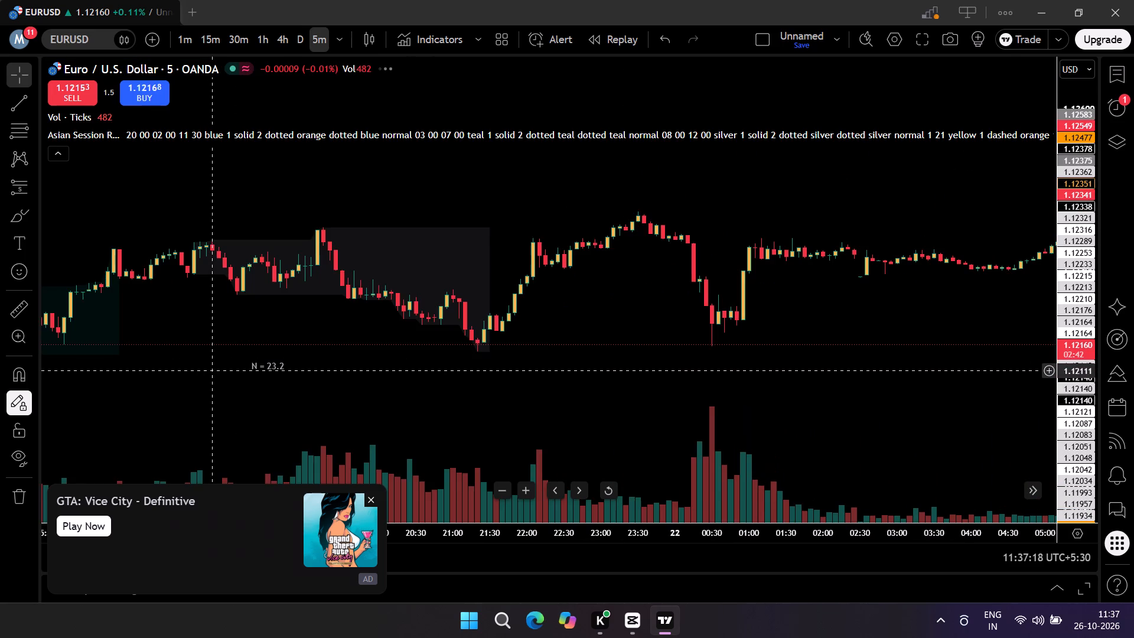
left_click_drag(253, 381, 594, 395)
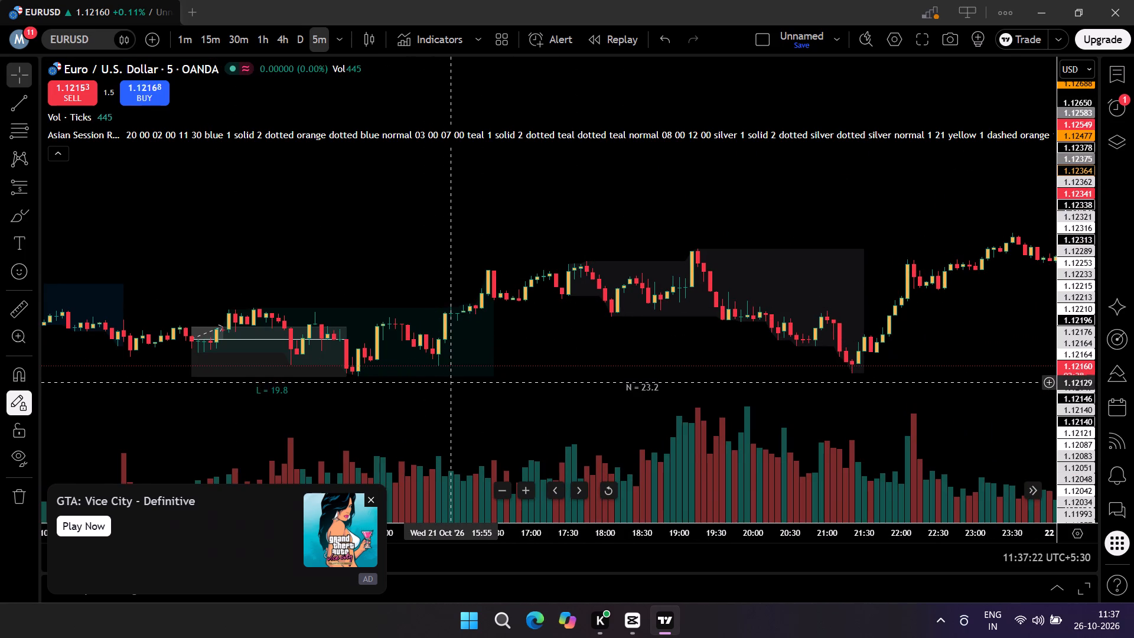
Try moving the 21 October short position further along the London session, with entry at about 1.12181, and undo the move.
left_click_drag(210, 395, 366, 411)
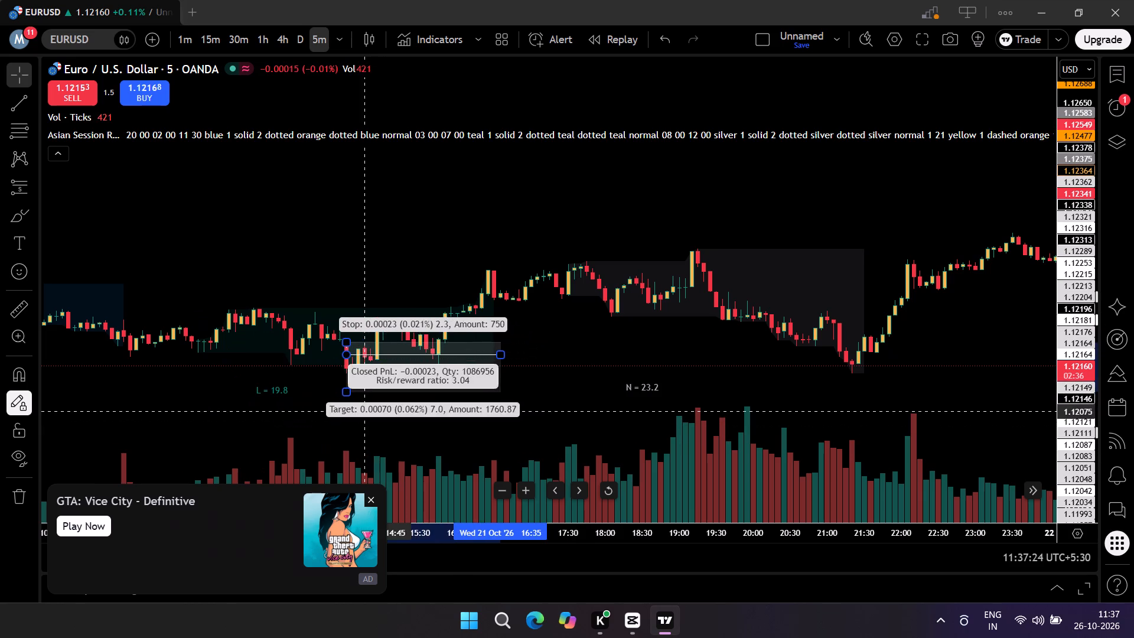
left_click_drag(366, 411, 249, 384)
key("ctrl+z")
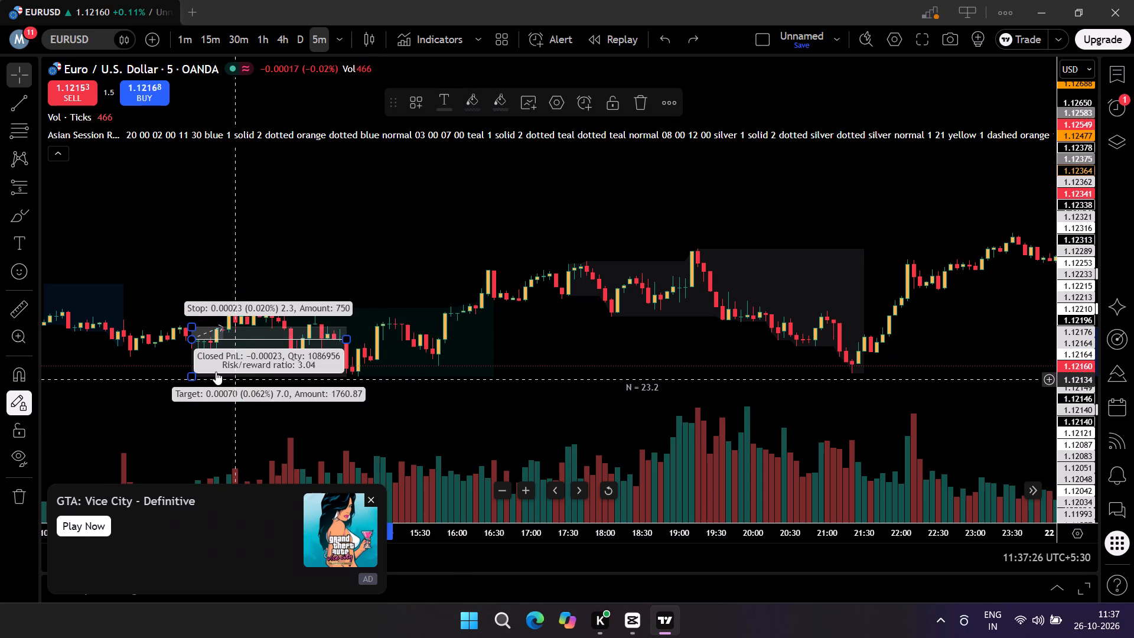
Move the 21 October short position off the candles to empty space below the Asian range, with its entry at about 1.12091.
left_click_drag(97, 259, 275, 292)
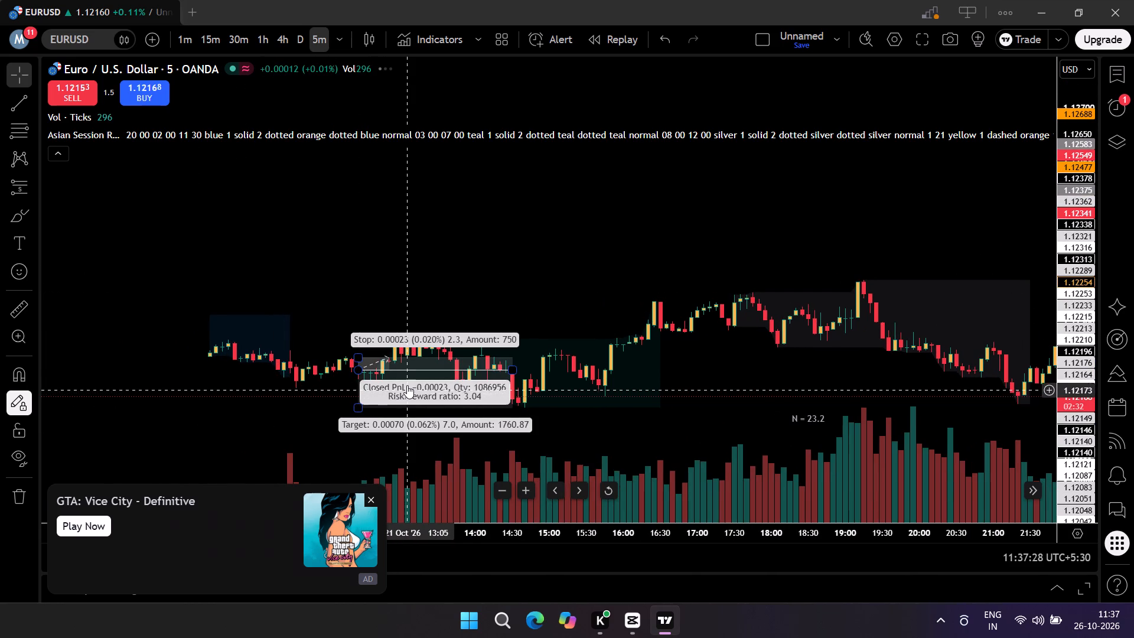
left_click(407, 385)
left_click_drag(386, 409, 223, 439)
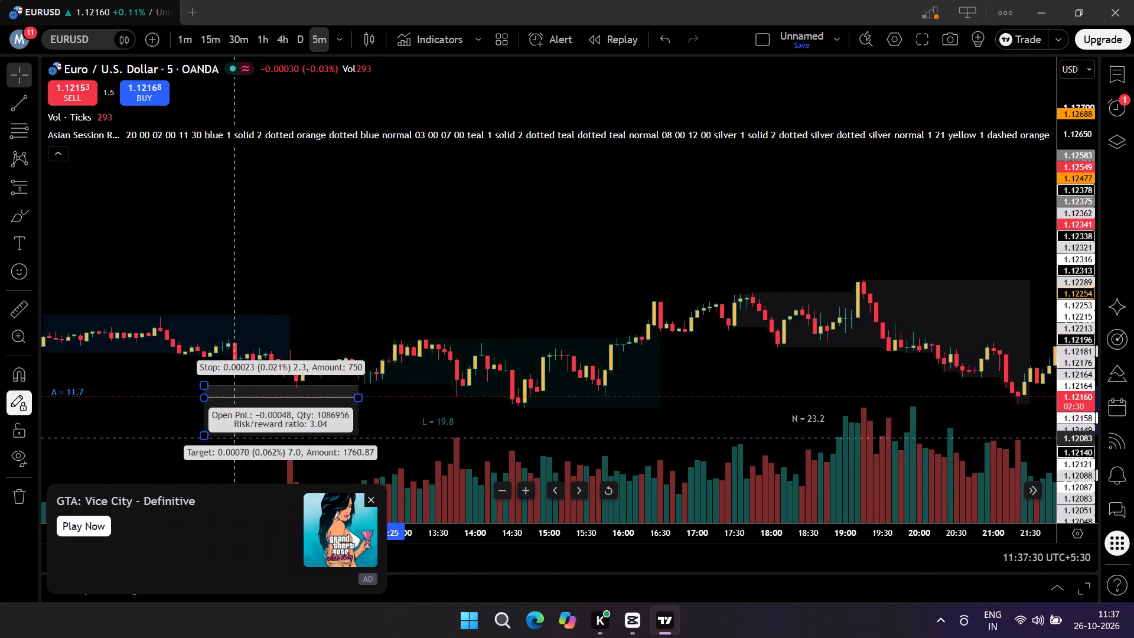
left_click_drag(223, 439, 125, 495)
left_click(117, 473)
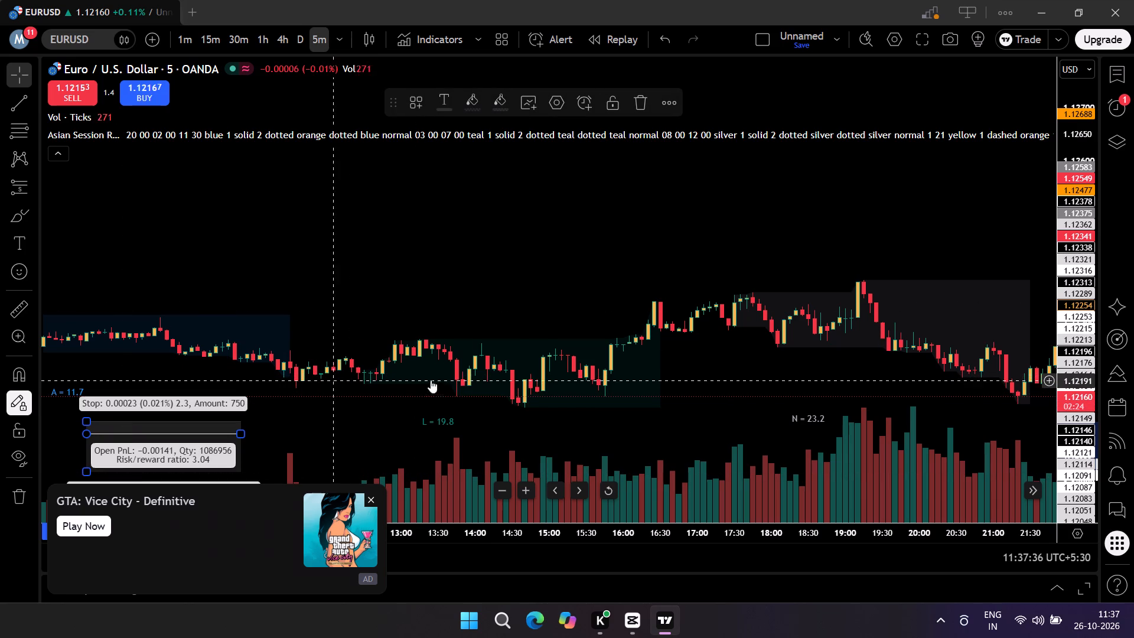
Examine earlier price action back to 20 October, including its London and New York ranges and the short position there.
left_click_drag(454, 378, 460, 396)
left_click_drag(329, 413, 559, 320)
left_click_drag(364, 382, 560, 382)
left_click_drag(301, 395, 640, 398)
left_click_drag(347, 398, 657, 370)
left_click_drag(323, 369, 687, 421)
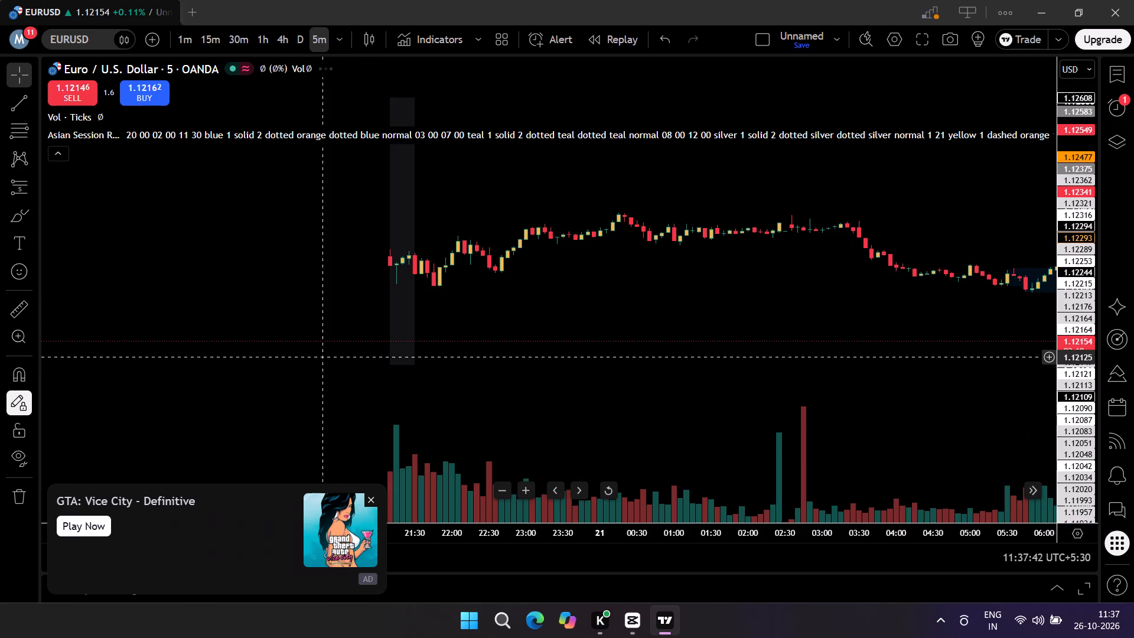
left_click_drag(311, 356, 729, 348)
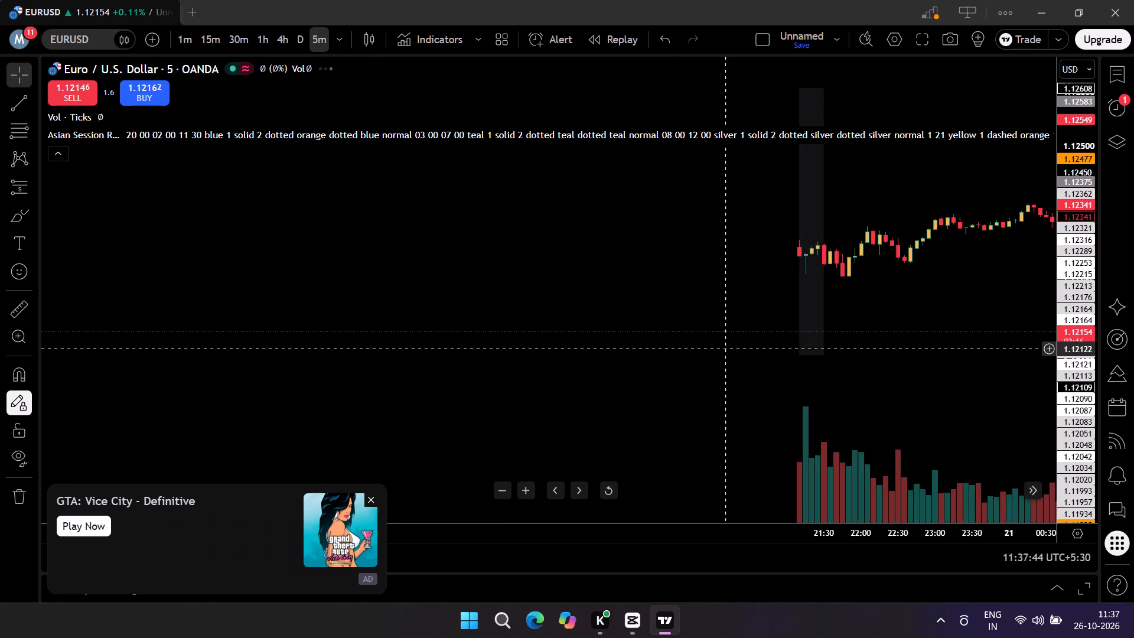
left_click_drag(457, 237, 503, 274)
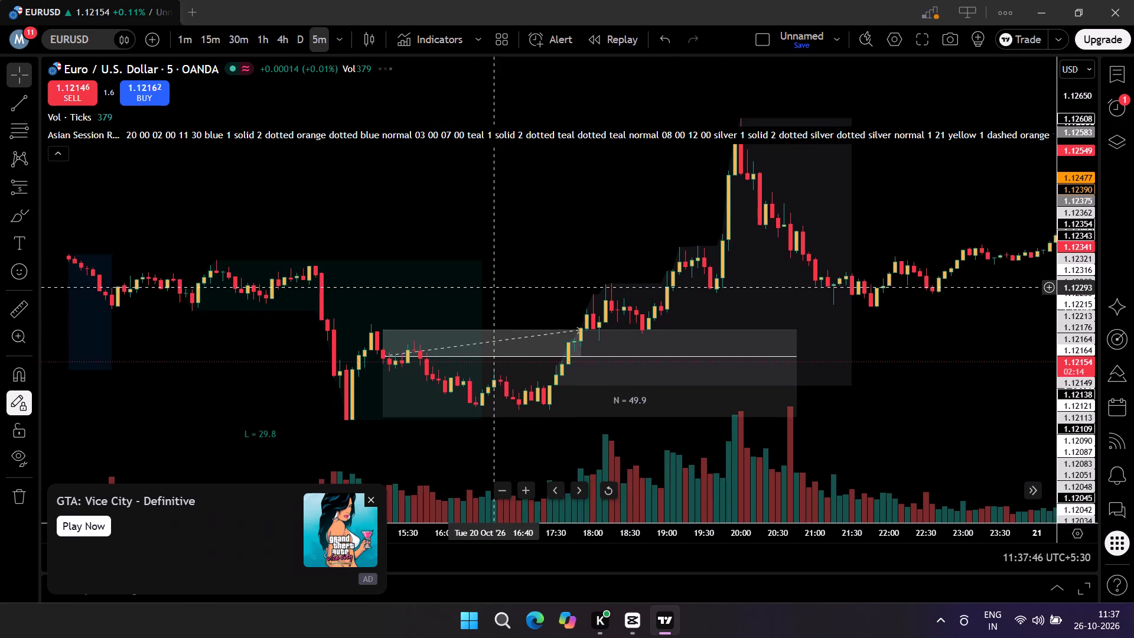
left_click_drag(503, 274, 506, 268)
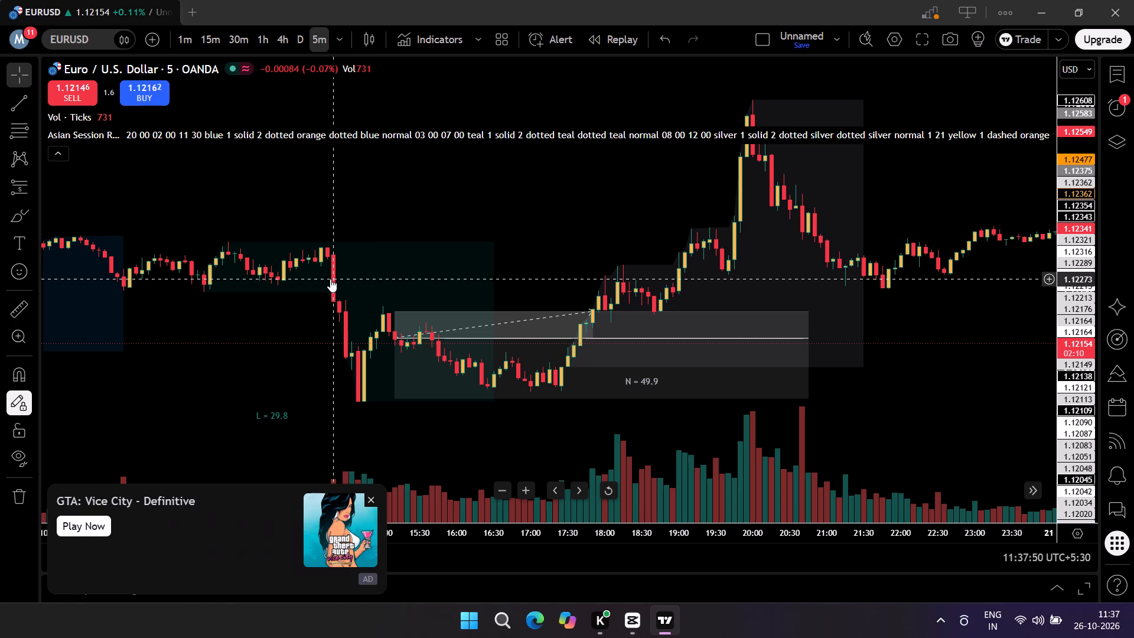
left_click(242, 374)
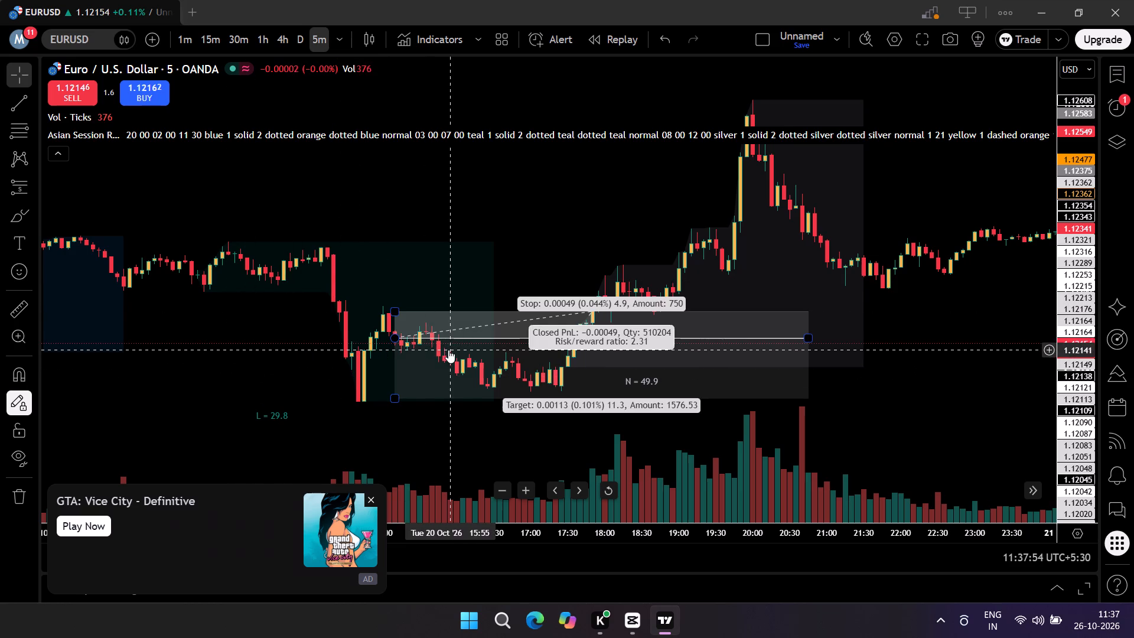
Raise the target of the 20 October short position to about 1.12068, leaving its entry and stop in place.
left_click(586, 239)
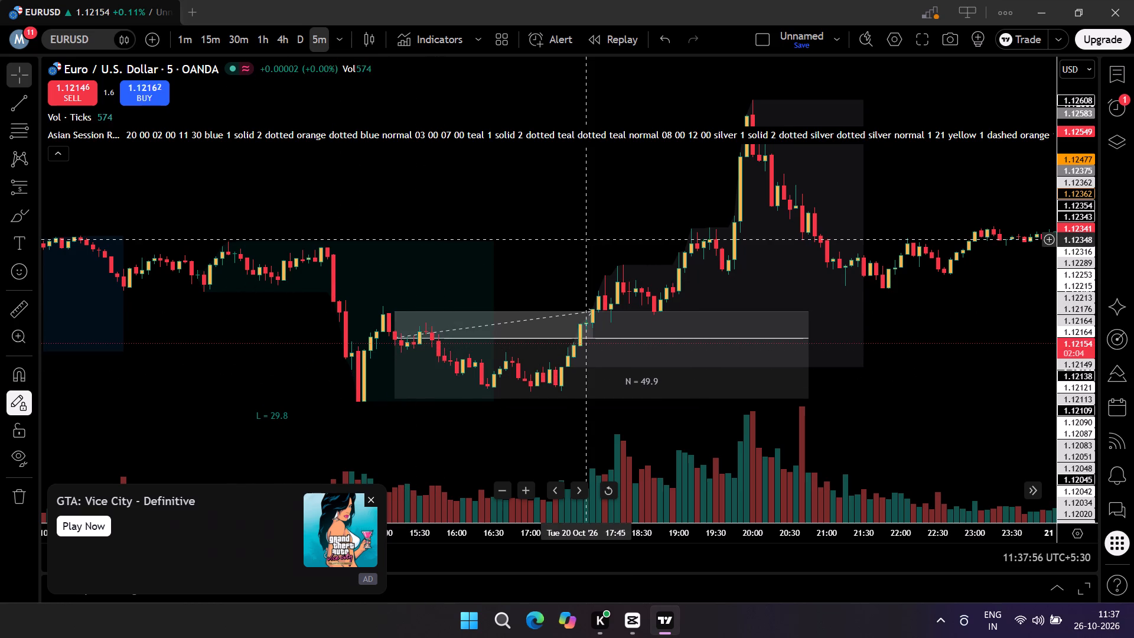
scroll(326, 353, "up", 2)
scroll(326, 353, "down", 4)
scroll(326, 353, "up", 1)
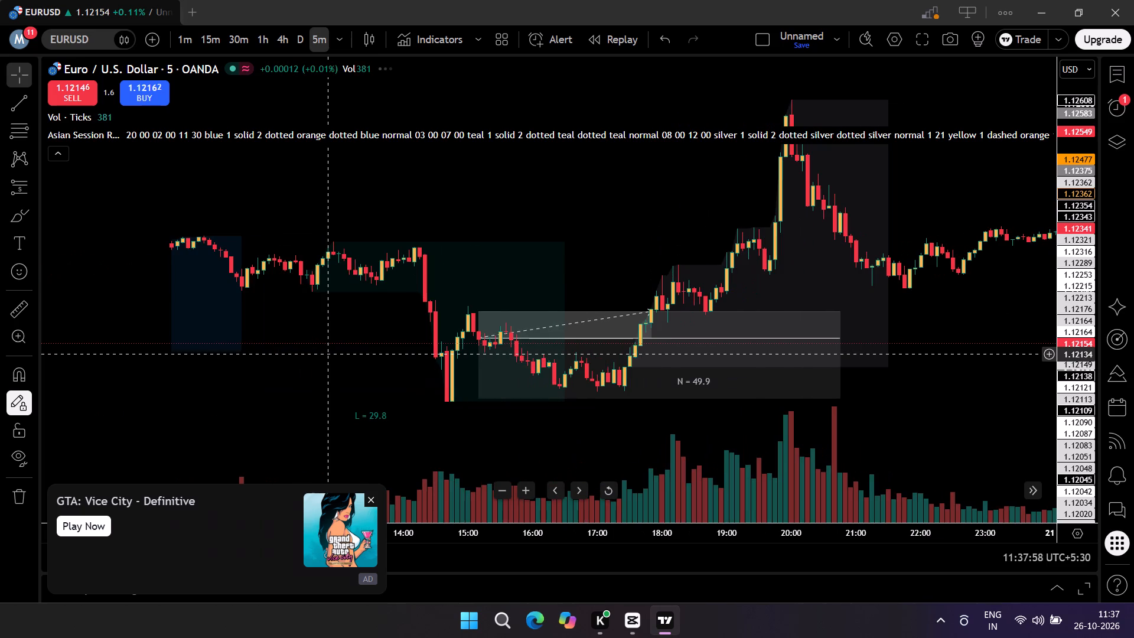
left_click_drag(305, 359, 511, 360)
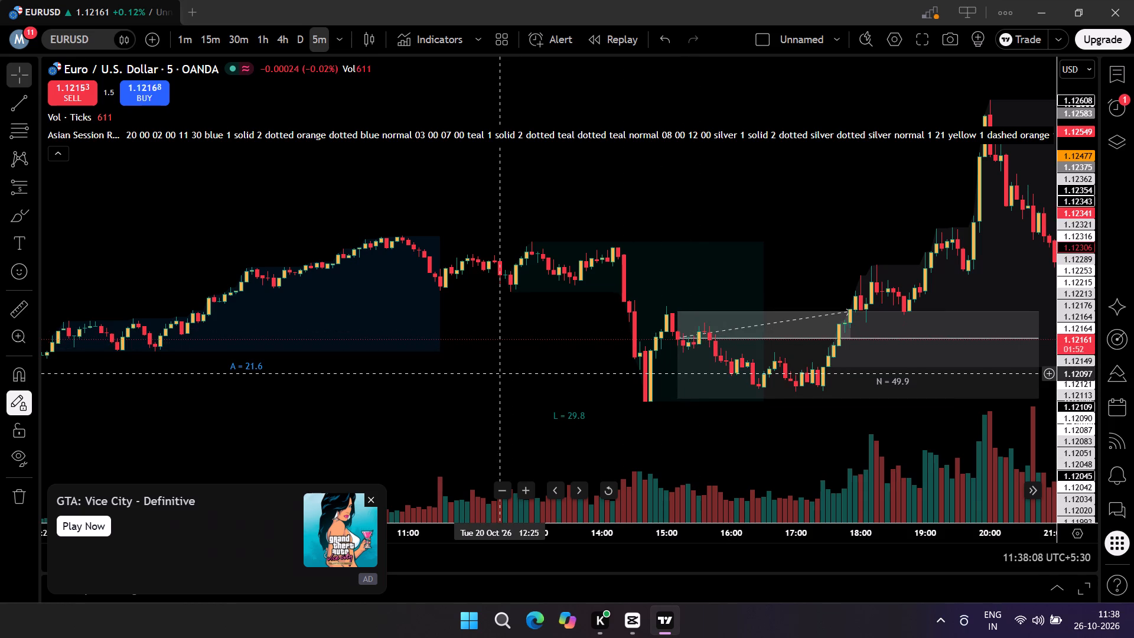
left_click(500, 373)
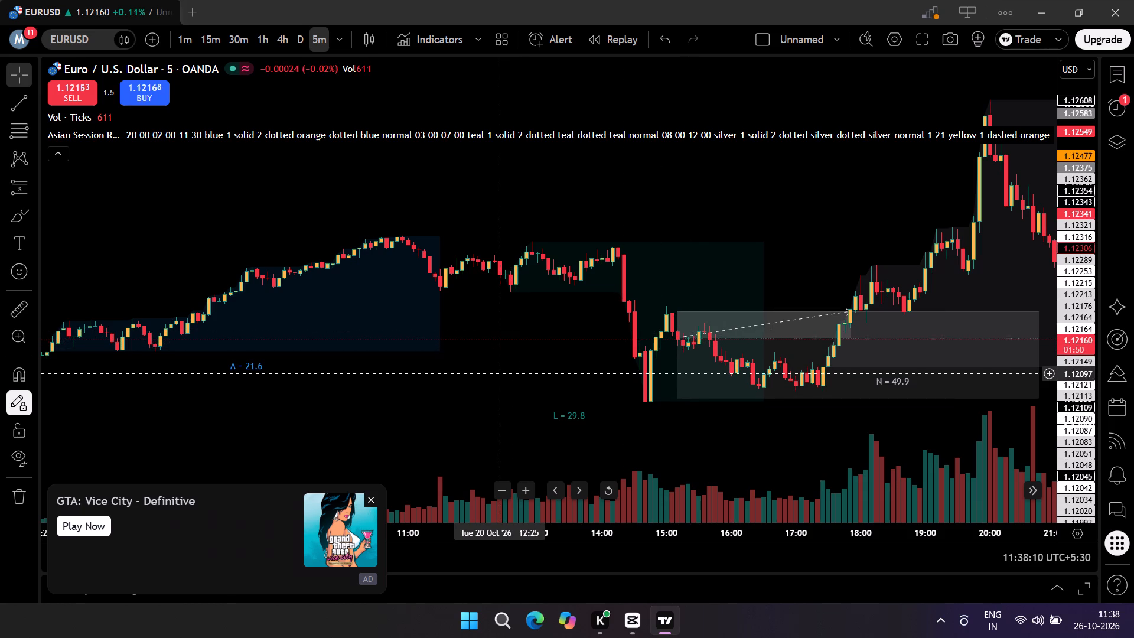
left_click(839, 379)
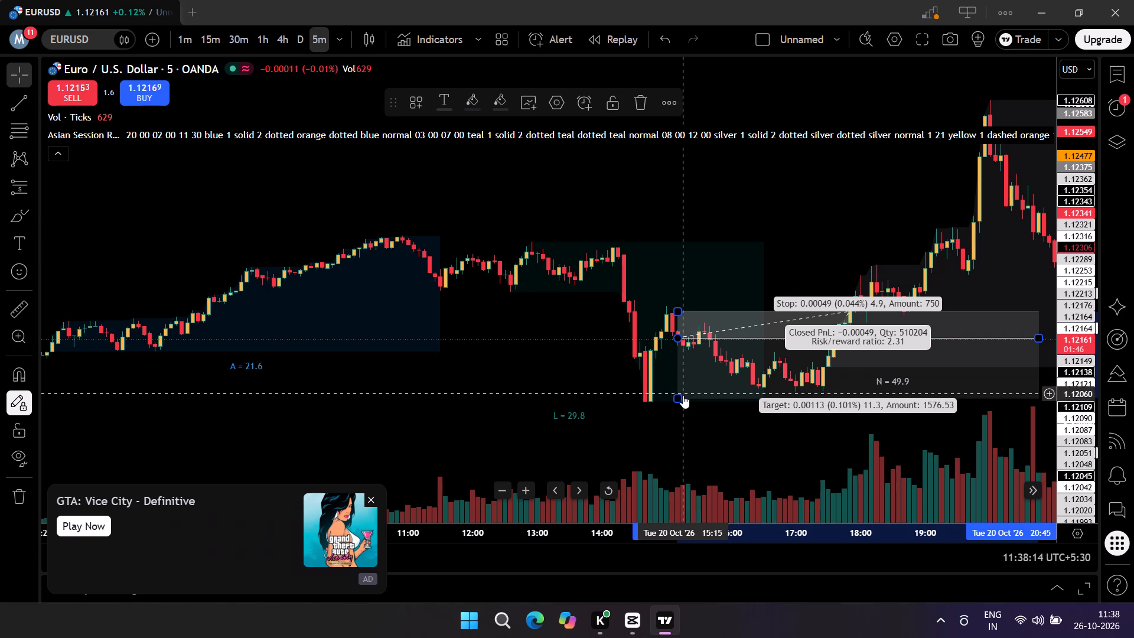
left_click_drag(677, 399, 678, 392)
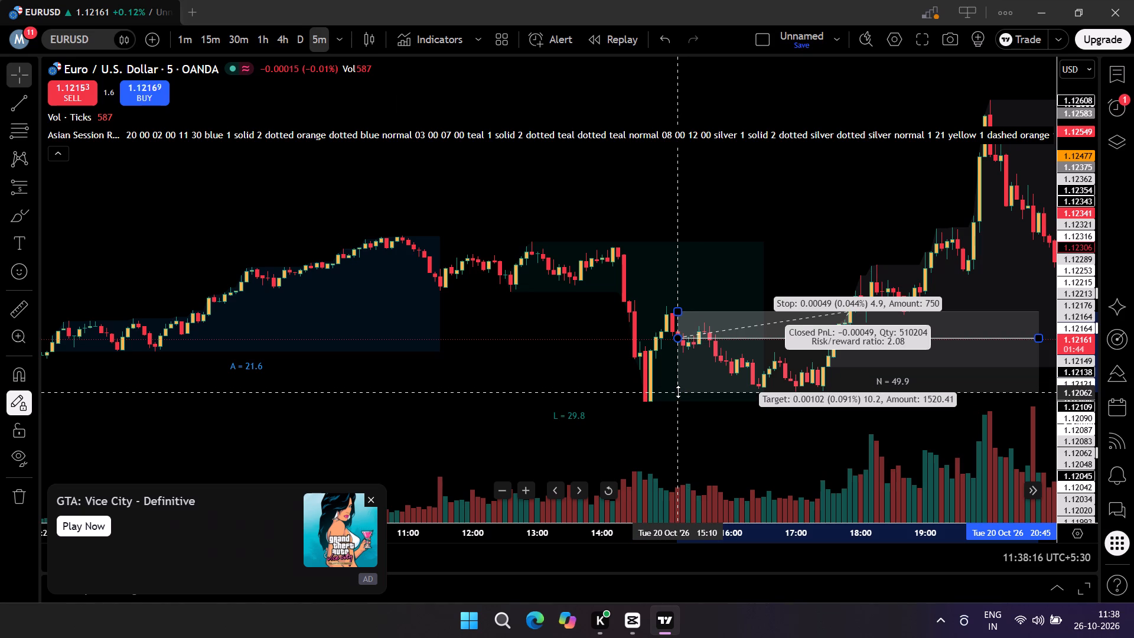
left_click_drag(678, 392, 678, 389)
left_click(747, 211)
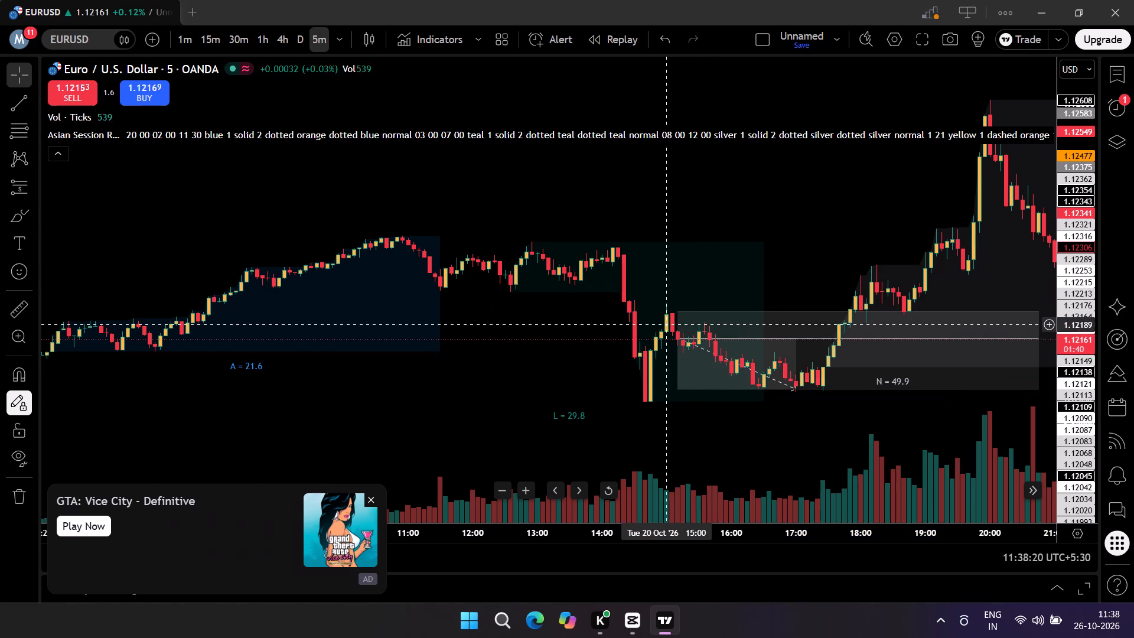
Examine the 20 October Asian range, the price action before it, and the London session that follows.
left_click_drag(538, 378, 555, 373)
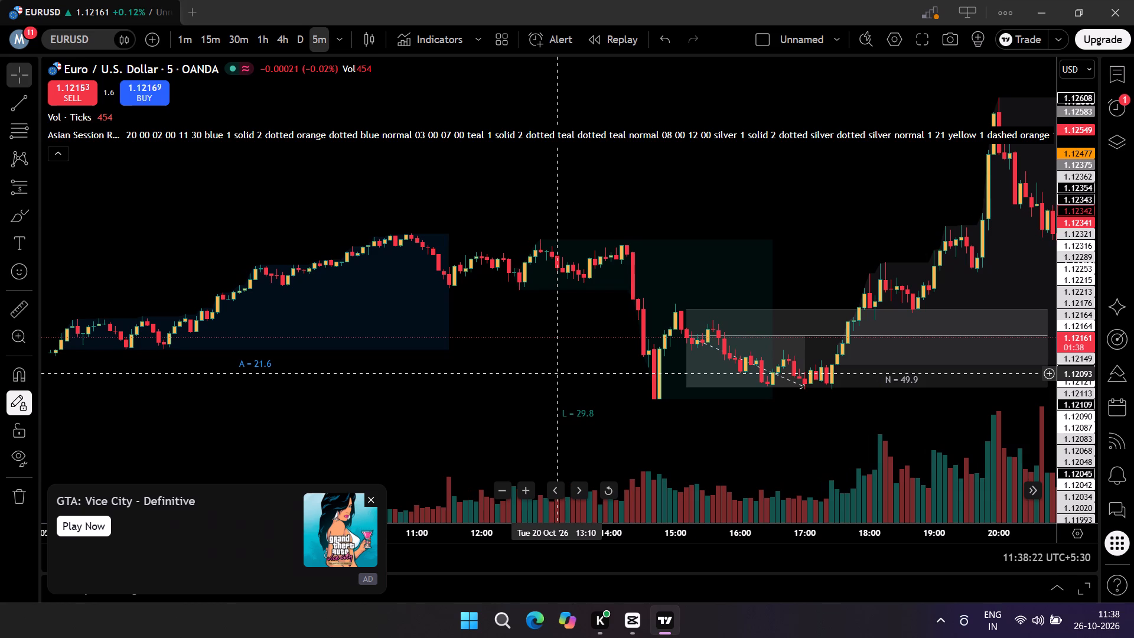
left_click_drag(555, 373, 558, 373)
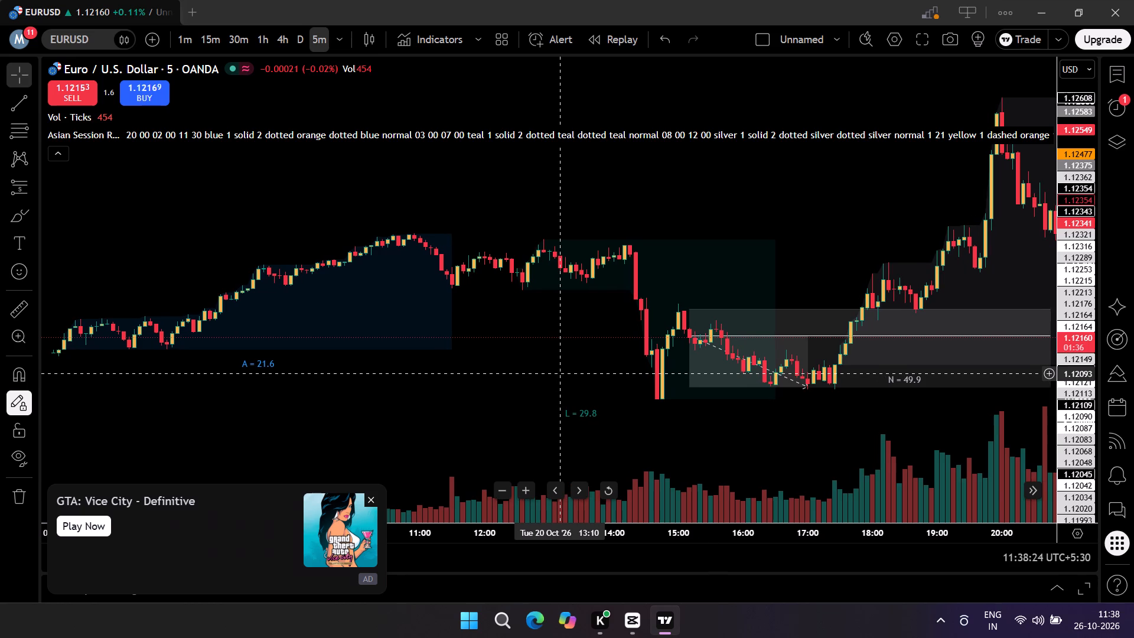
left_click_drag(558, 373, 739, 341)
left_click_drag(617, 370, 905, 370)
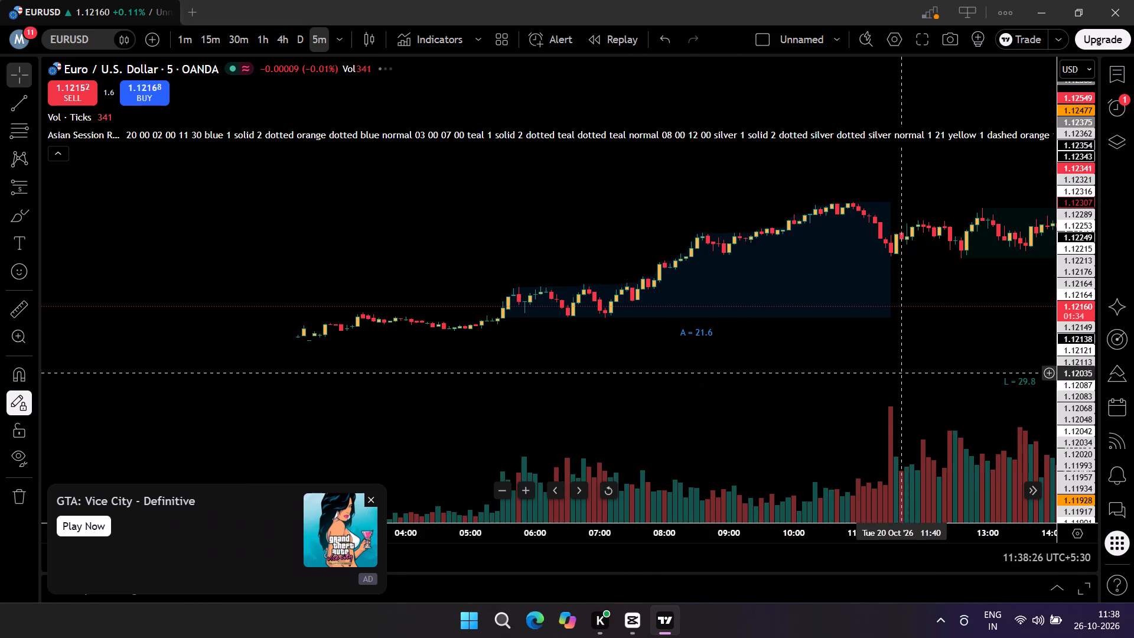
left_click_drag(610, 387, 964, 366)
left_click_drag(713, 366, 249, 325)
left_click_drag(755, 324, 738, 324)
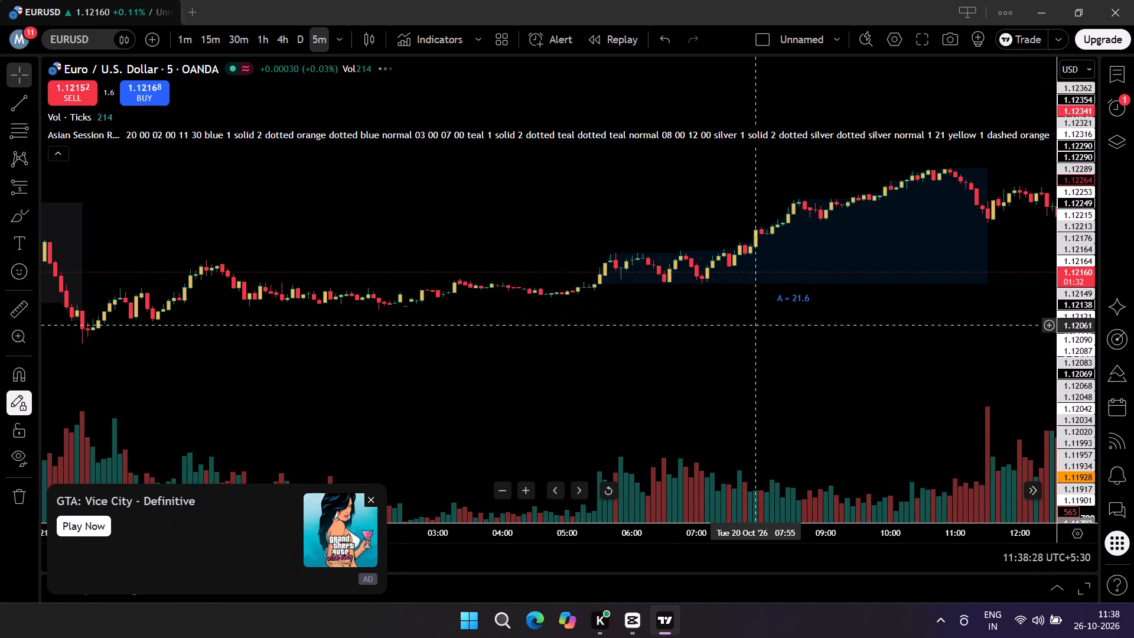
left_click_drag(738, 324, 241, 328)
left_click_drag(697, 329, 643, 368)
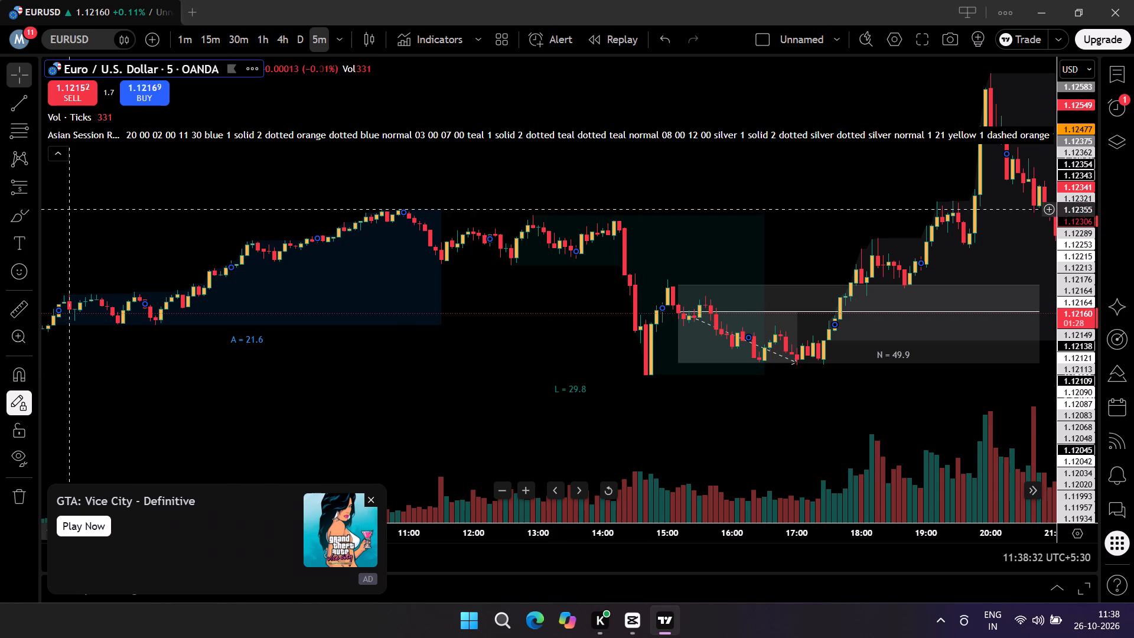
Draw a Fib retracement on 20 October from the 14:15 high at about 1.12333 down to 1.12043, ending at 18:05.
left_click(17, 130)
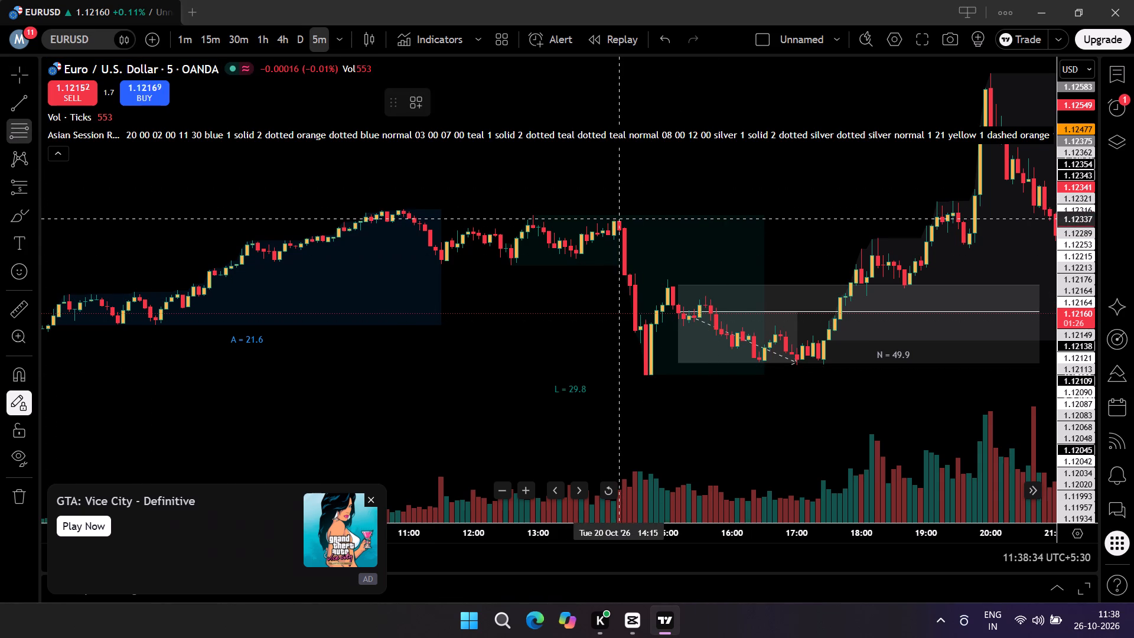
left_click_drag(620, 220, 619, 230)
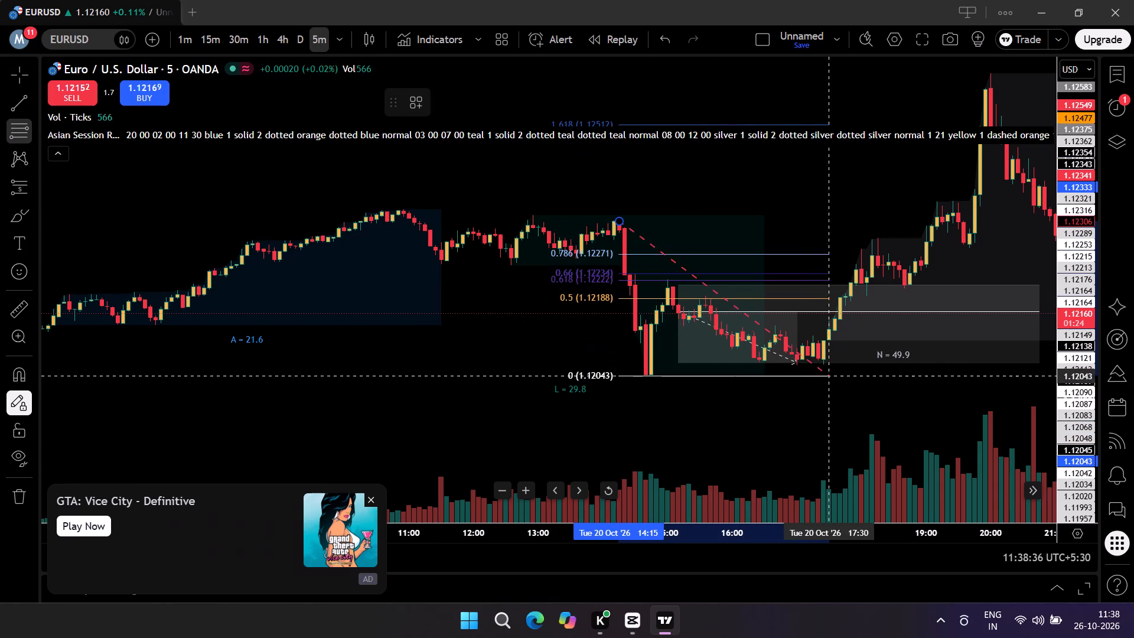
left_click(869, 376)
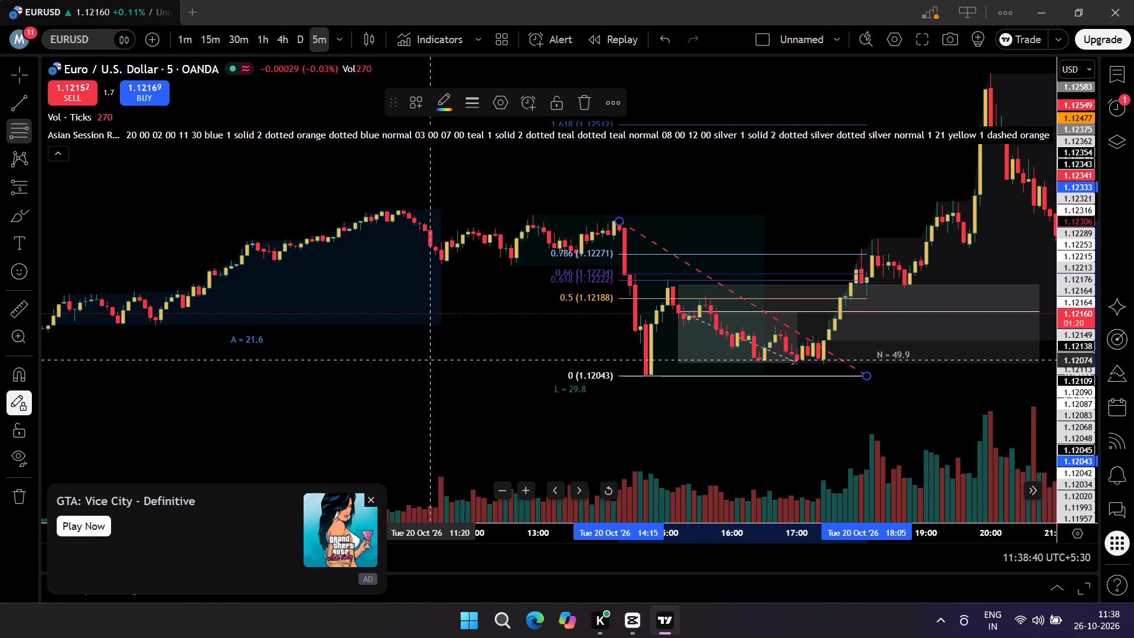
key("Escape")
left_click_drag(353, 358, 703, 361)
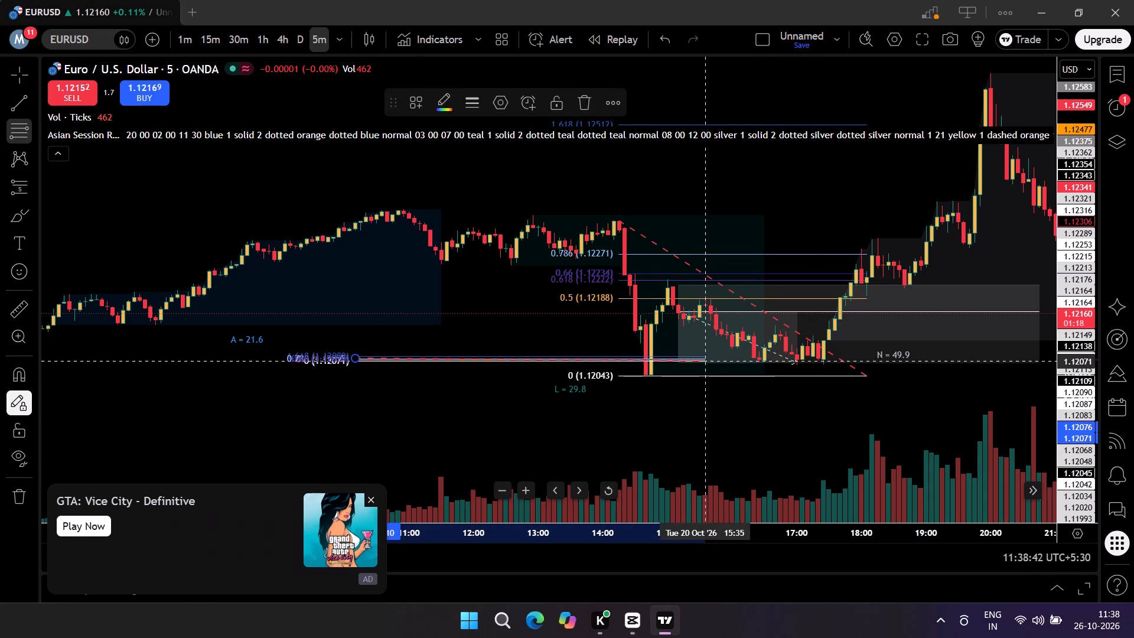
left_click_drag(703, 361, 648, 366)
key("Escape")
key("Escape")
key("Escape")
Draw a Fib retracement on 19 October from the 10:10 Asian high at about 1.12348 down to 1.12178, ending at 17:50.
left_click_drag(320, 369, 863, 357)
left_click_drag(490, 391, 765, 350)
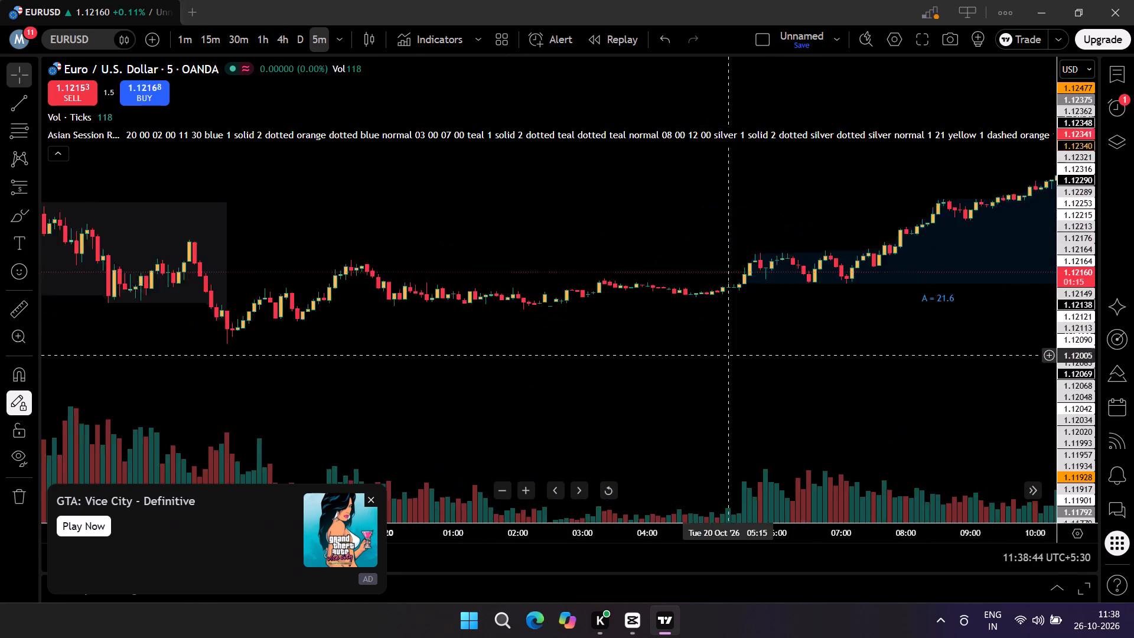
left_click_drag(765, 350, 770, 349)
left_click_drag(365, 367, 978, 386)
left_click_drag(531, 385, 895, 393)
left_click_drag(486, 385, 641, 404)
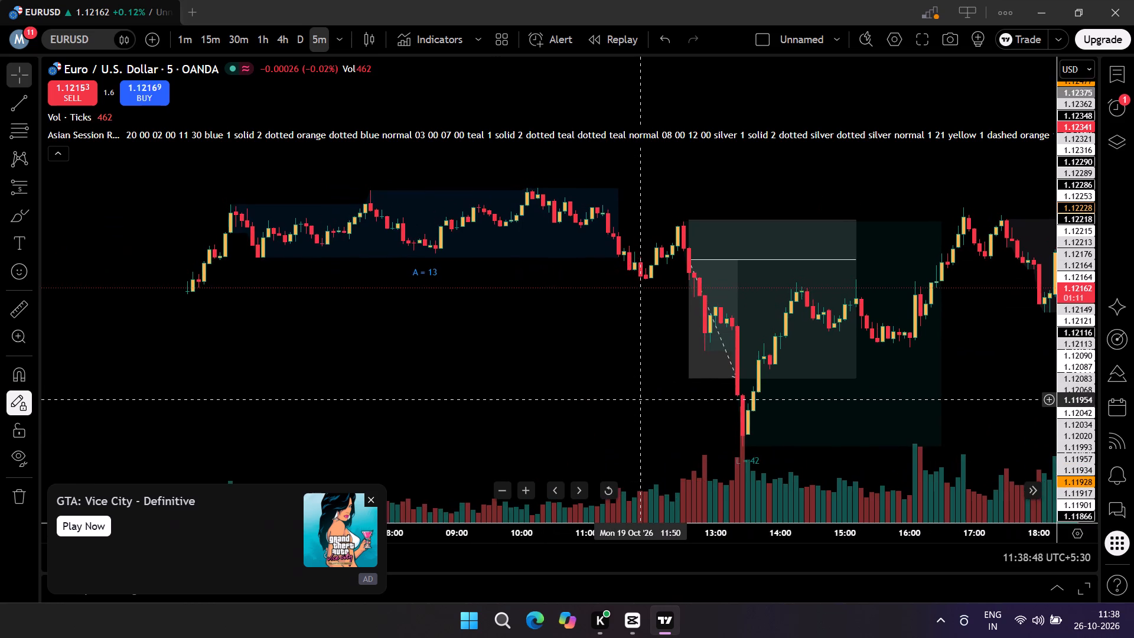
left_click_drag(641, 404, 550, 446)
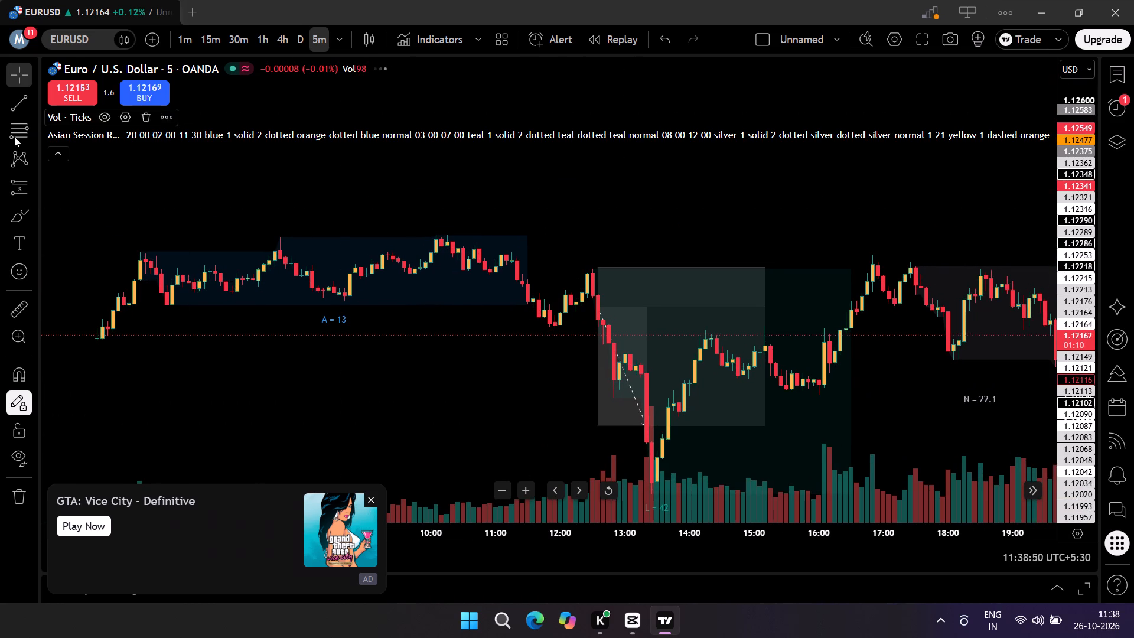
left_click(11, 132)
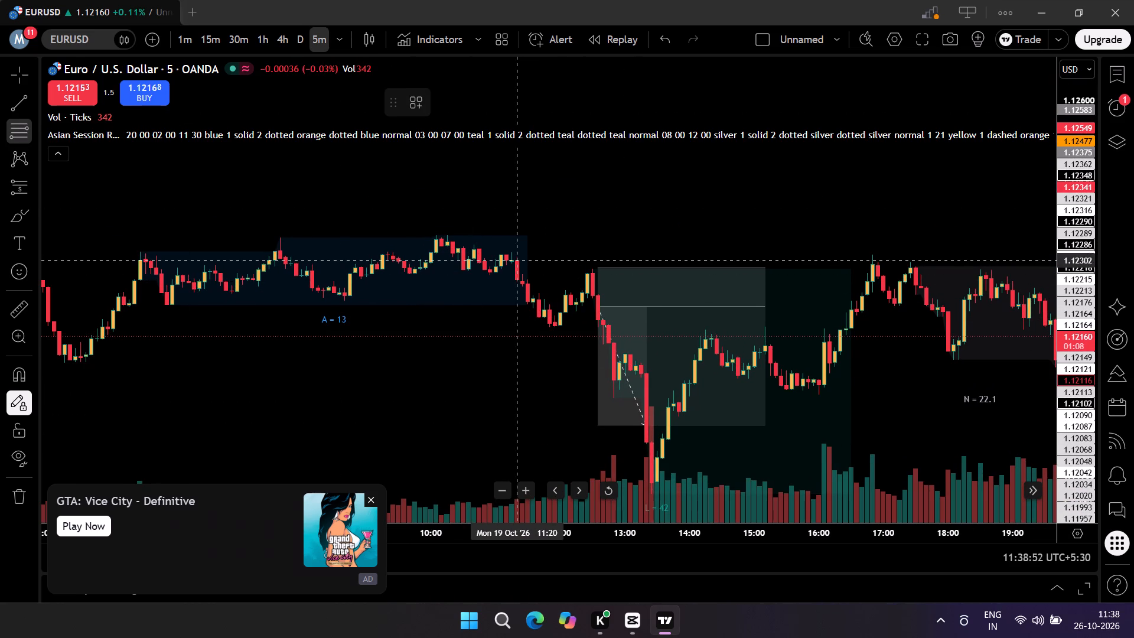
left_click_drag(440, 235, 471, 266)
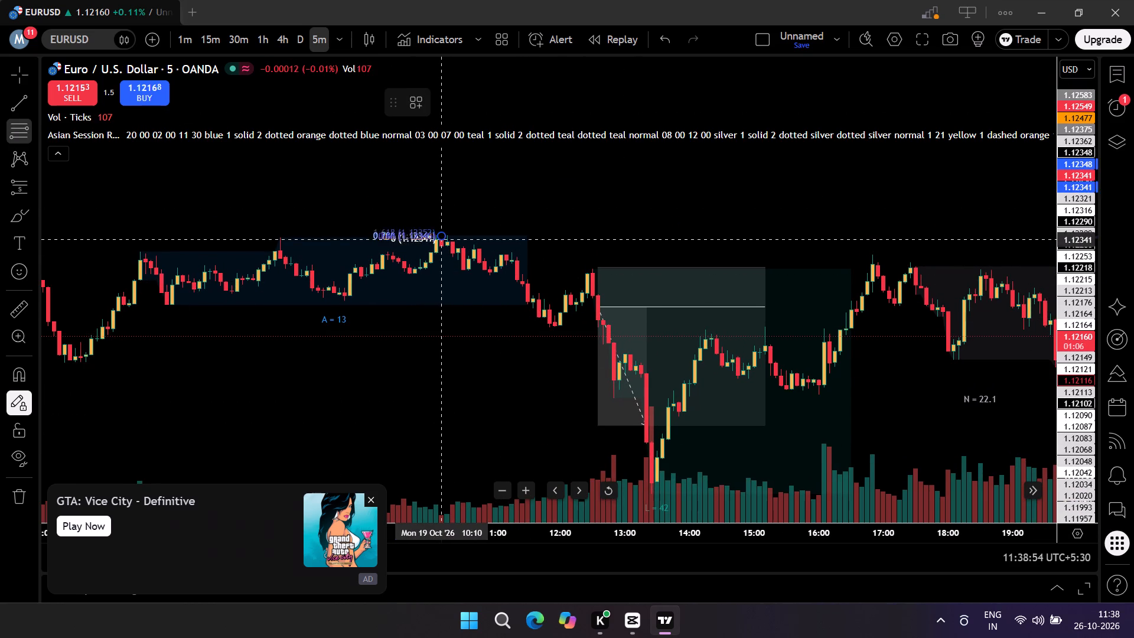
left_click_drag(471, 266, 859, 322)
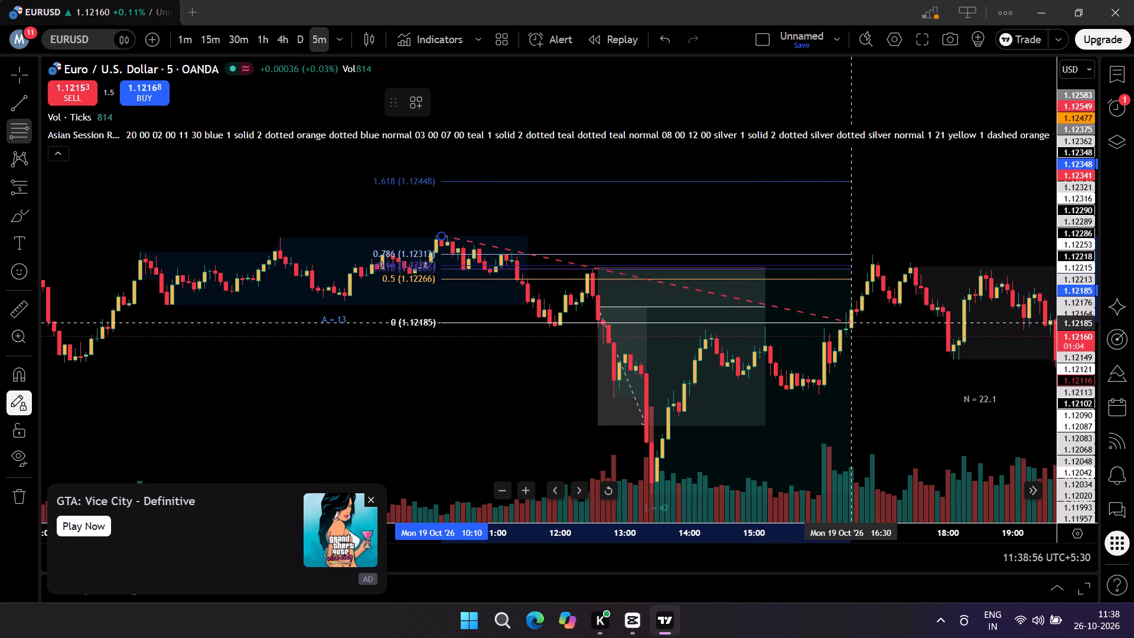
left_click_drag(859, 322, 931, 325)
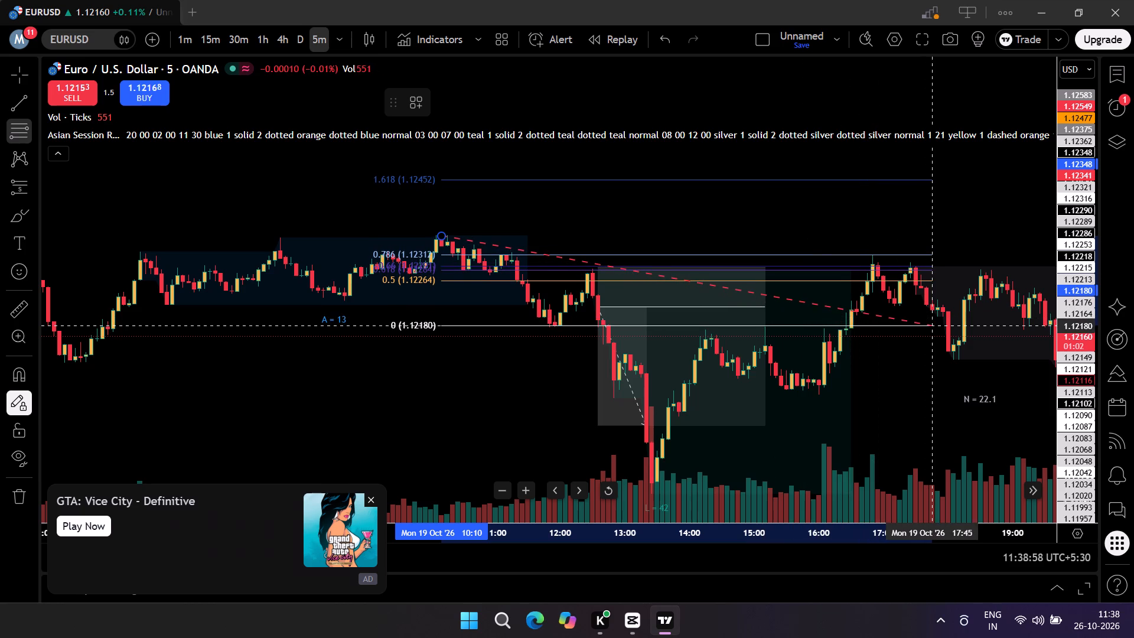
left_click_drag(931, 325, 937, 325)
left_click(936, 326)
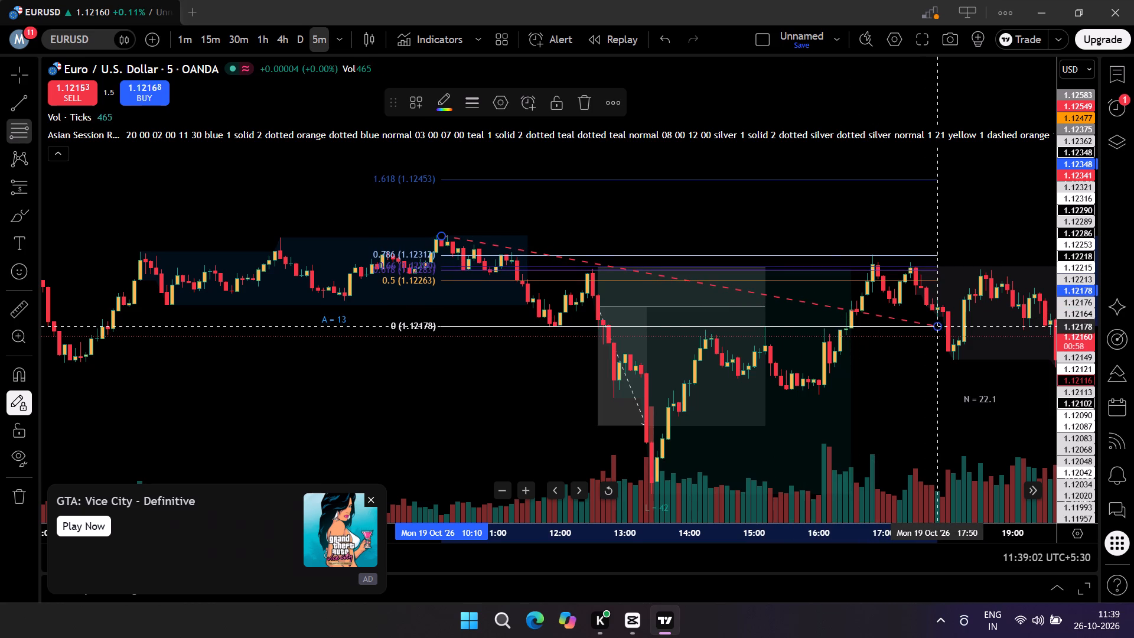
right_click_drag(166, 392, 412, 355)
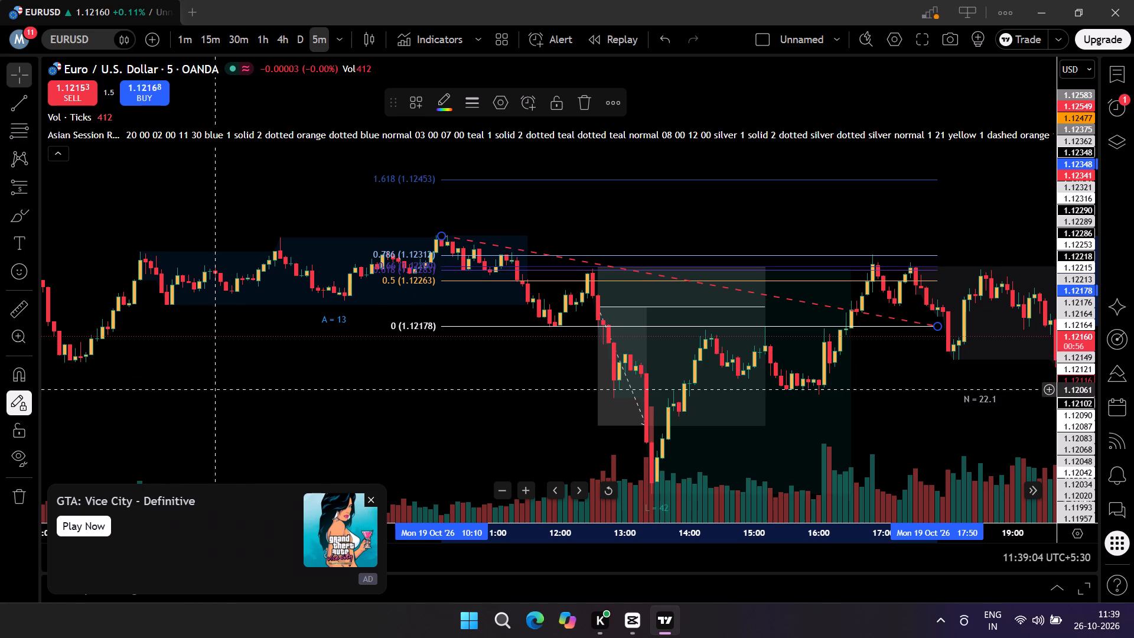
Reposition the start point of the 19 October Fib retracement on the Asian session high at about 1.12348.
middle_click_drag(221, 390, 575, 359)
left_click_drag(338, 356, 762, 348)
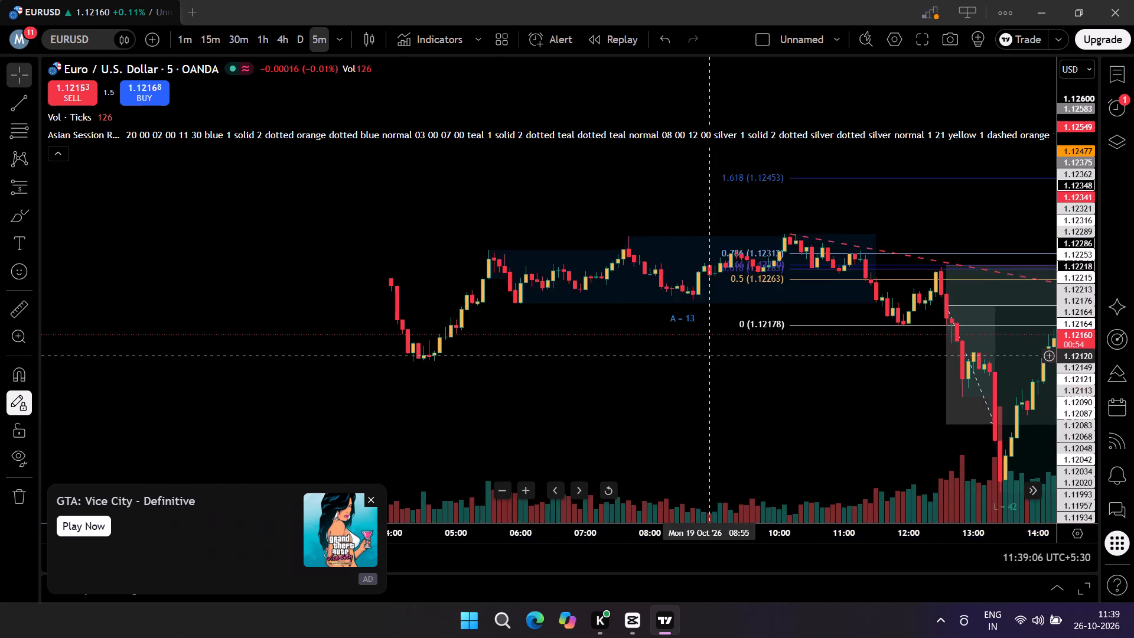
left_click_drag(188, 419, 0, 360)
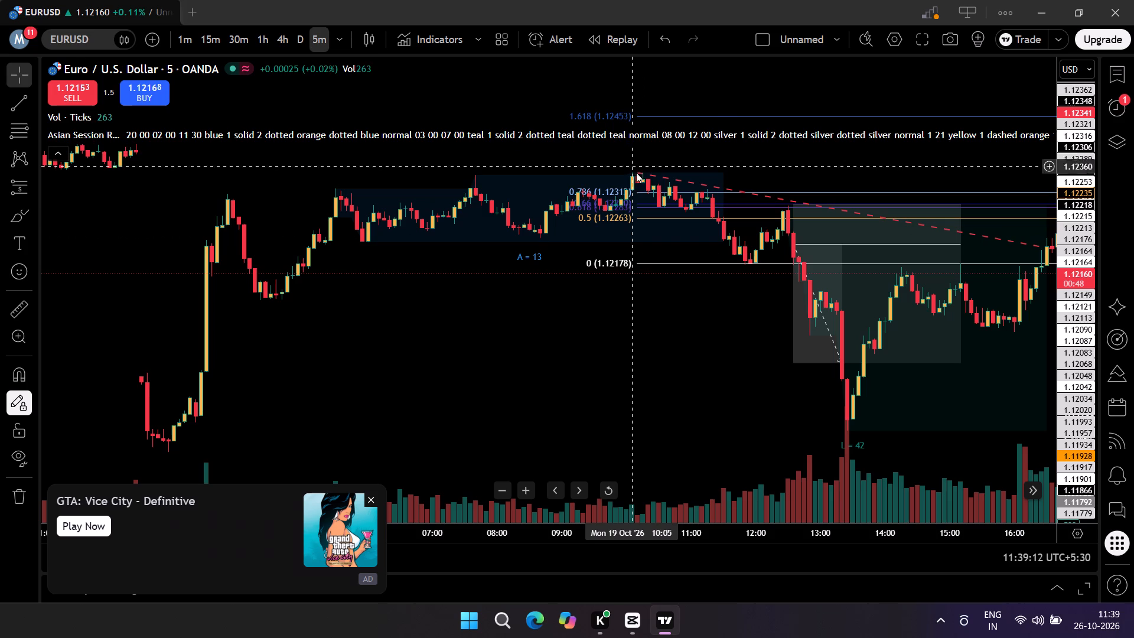
left_click_drag(640, 173, 705, 187)
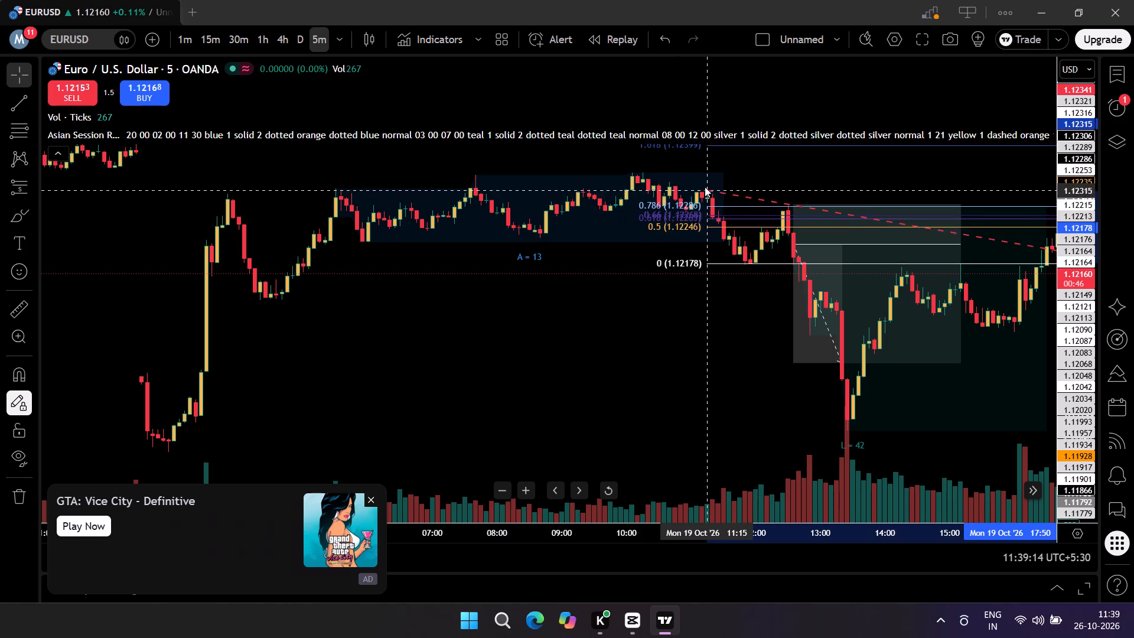
left_click_drag(705, 187, 634, 173)
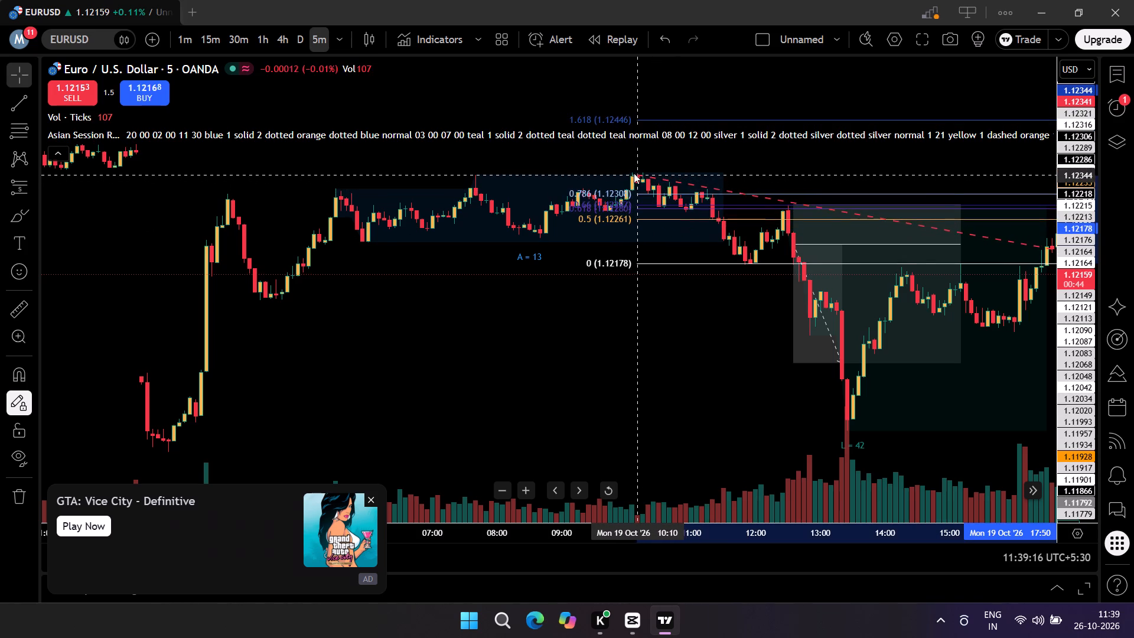
left_click_drag(634, 173, 633, 172)
left_click(414, 307)
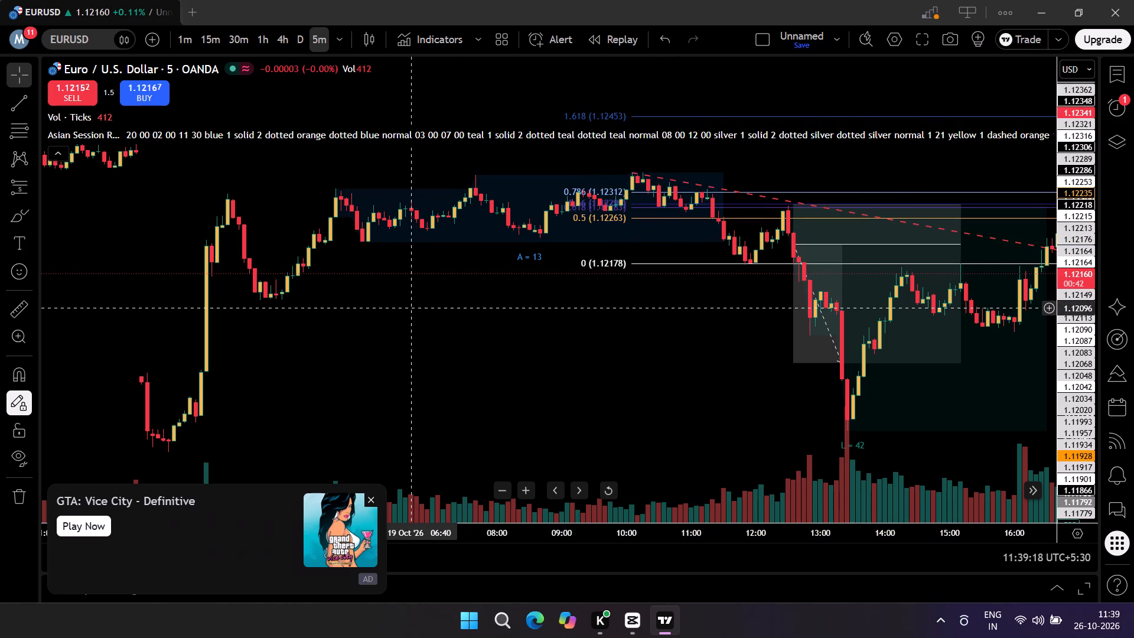
Examine the 16 October New York and London sessions, working back to that day's Asian range.
left_click_drag(376, 324, 951, 315)
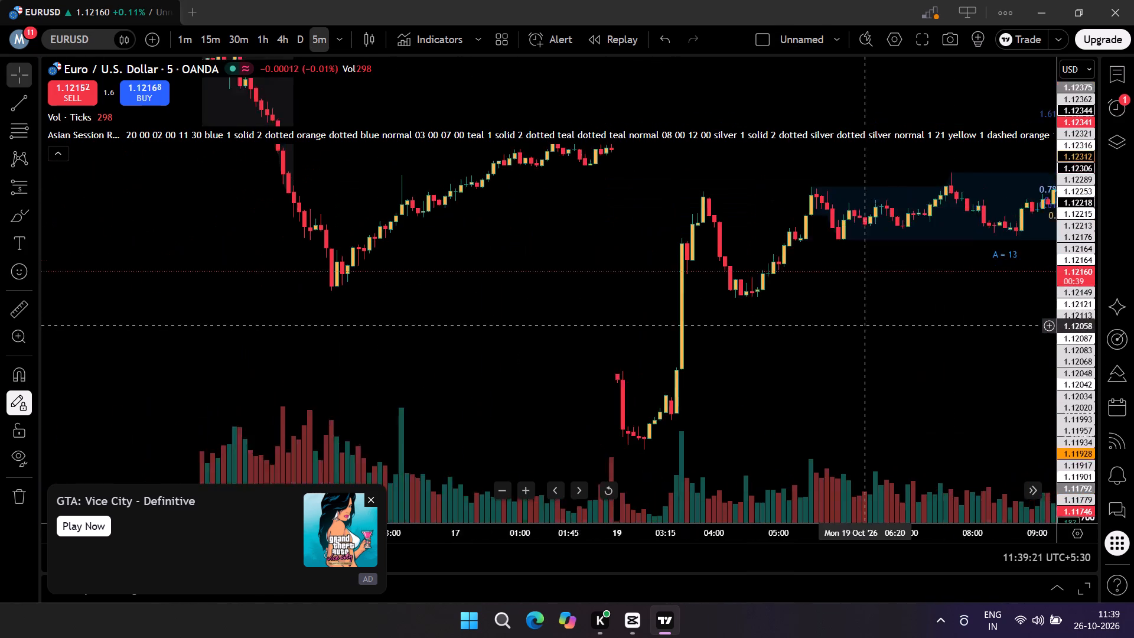
left_click_drag(951, 315, 960, 315)
left_click_drag(519, 302, 1074, 493)
left_click_drag(628, 212, 801, 310)
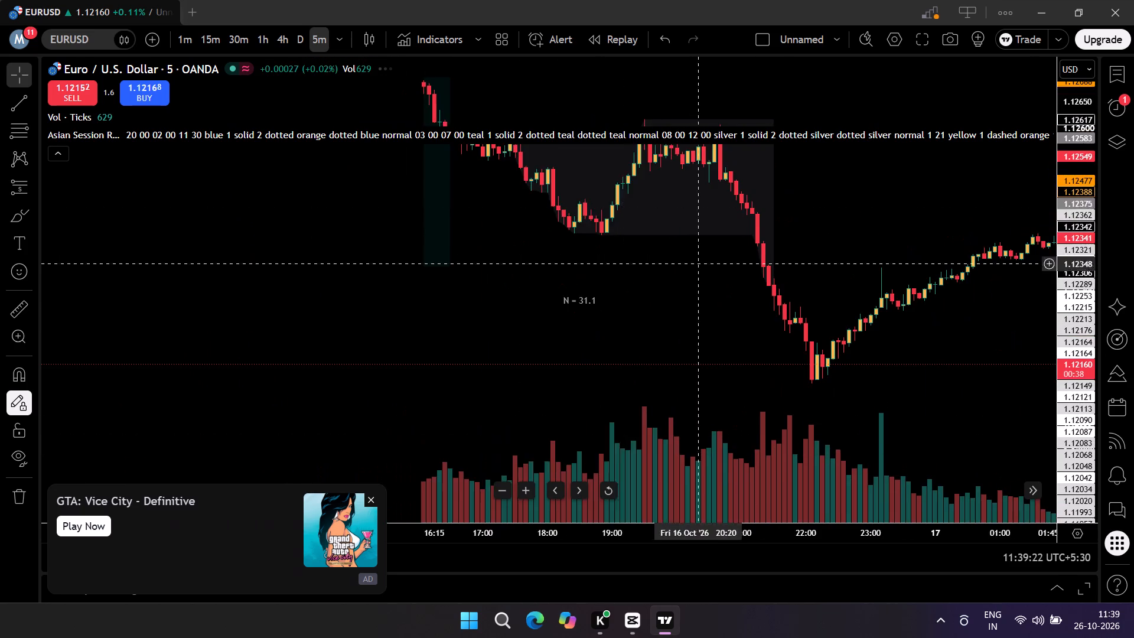
left_click_drag(801, 310, 1043, 373)
left_click_drag(500, 249, 579, 197)
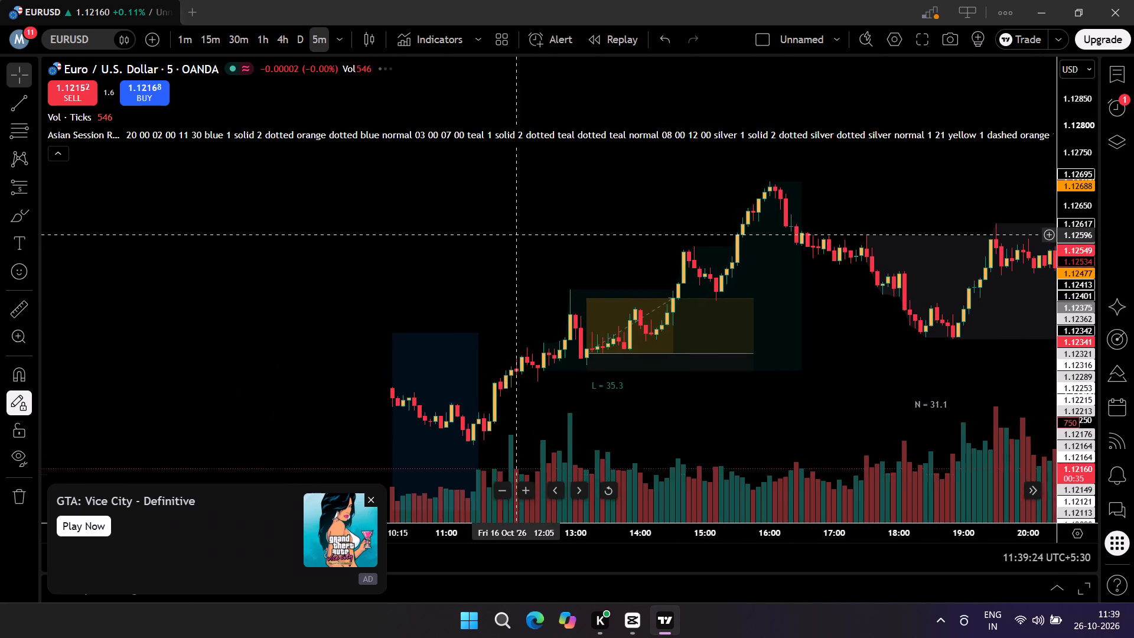
left_click_drag(579, 197, 609, 168)
left_click_drag(526, 201, 507, 198)
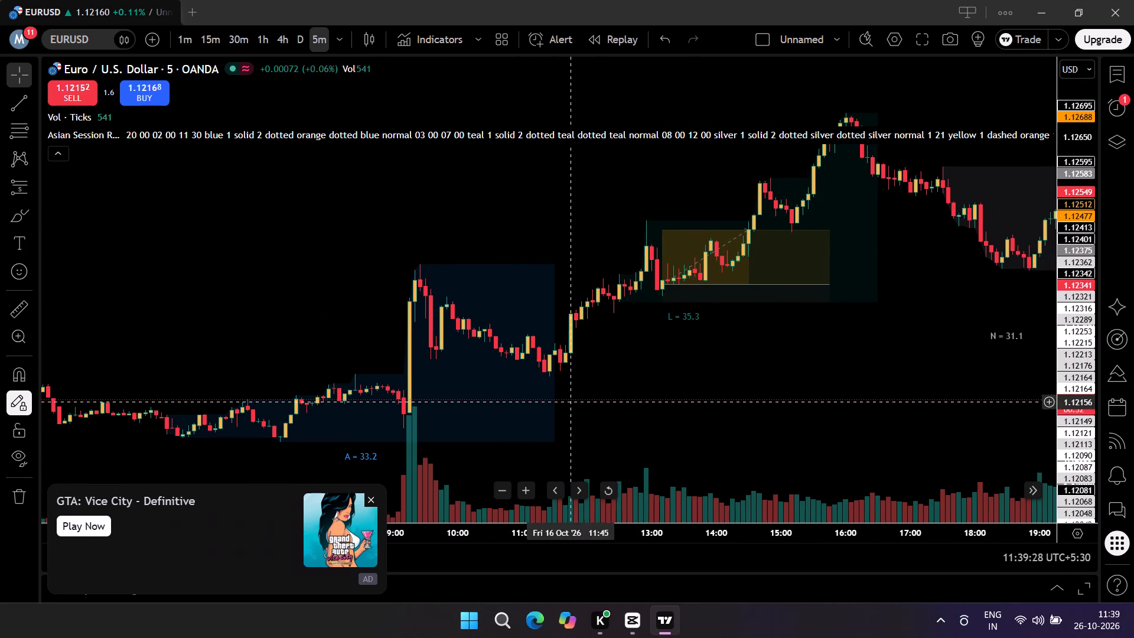
left_click_drag(664, 439, 634, 421)
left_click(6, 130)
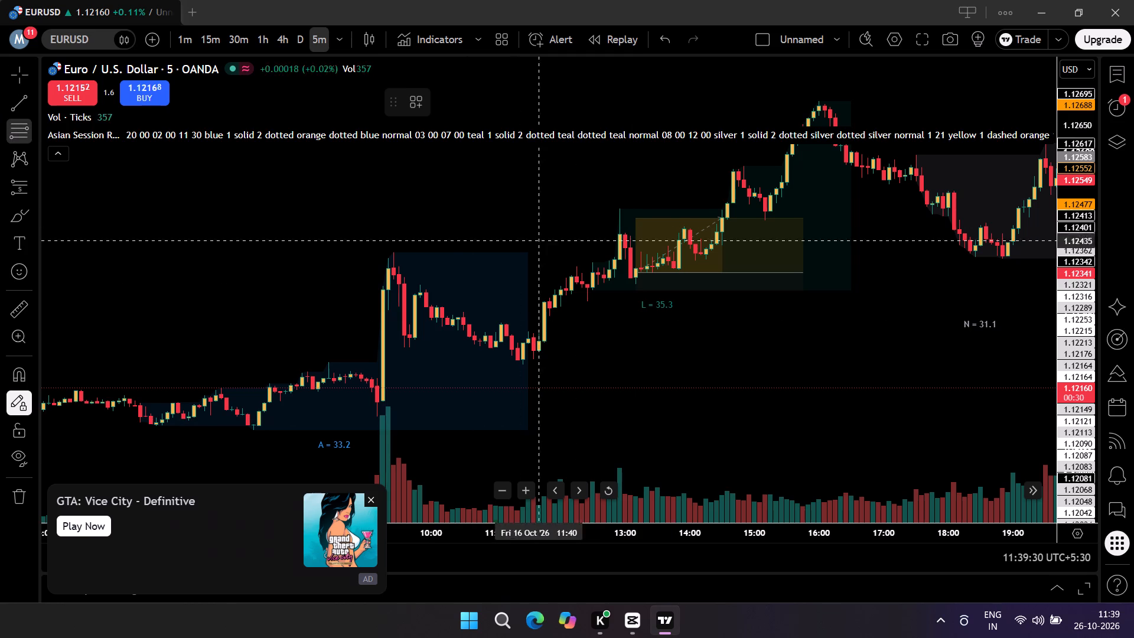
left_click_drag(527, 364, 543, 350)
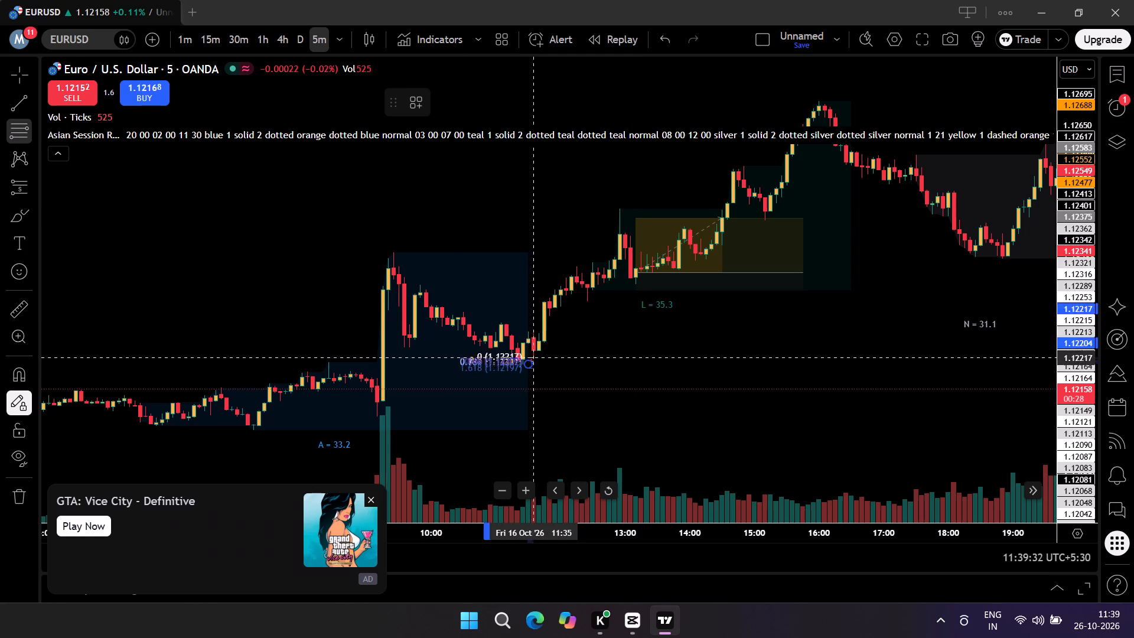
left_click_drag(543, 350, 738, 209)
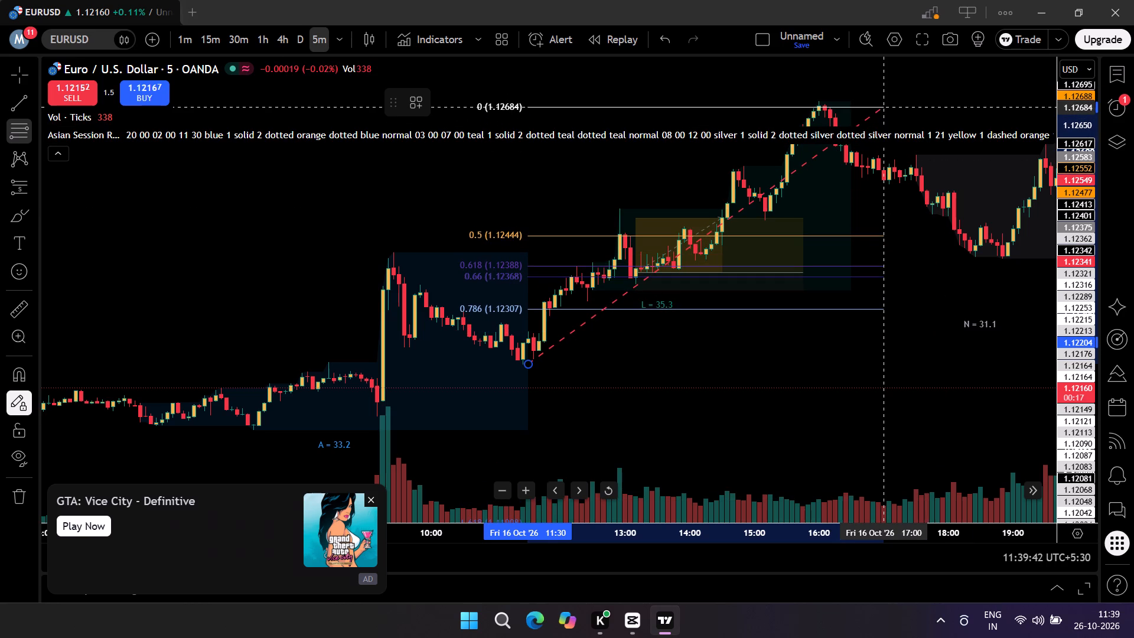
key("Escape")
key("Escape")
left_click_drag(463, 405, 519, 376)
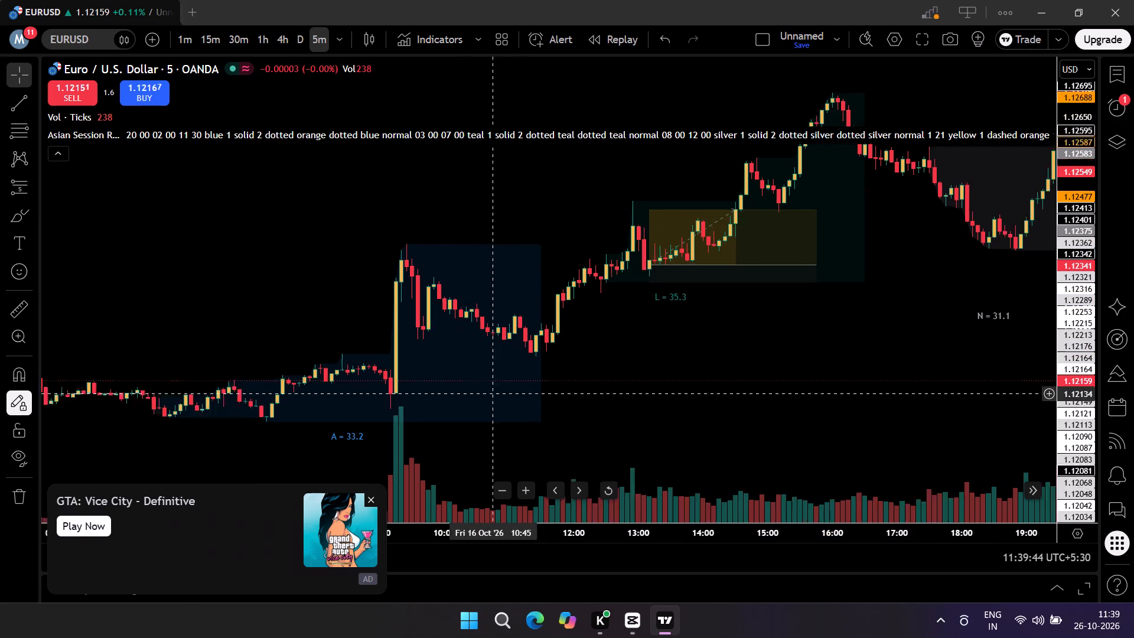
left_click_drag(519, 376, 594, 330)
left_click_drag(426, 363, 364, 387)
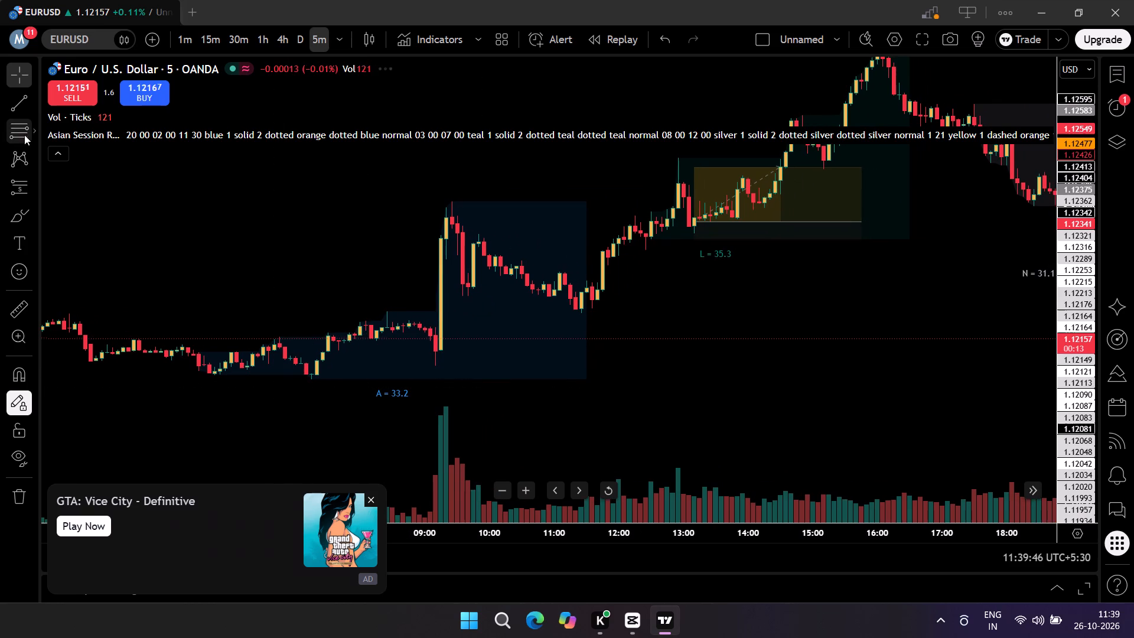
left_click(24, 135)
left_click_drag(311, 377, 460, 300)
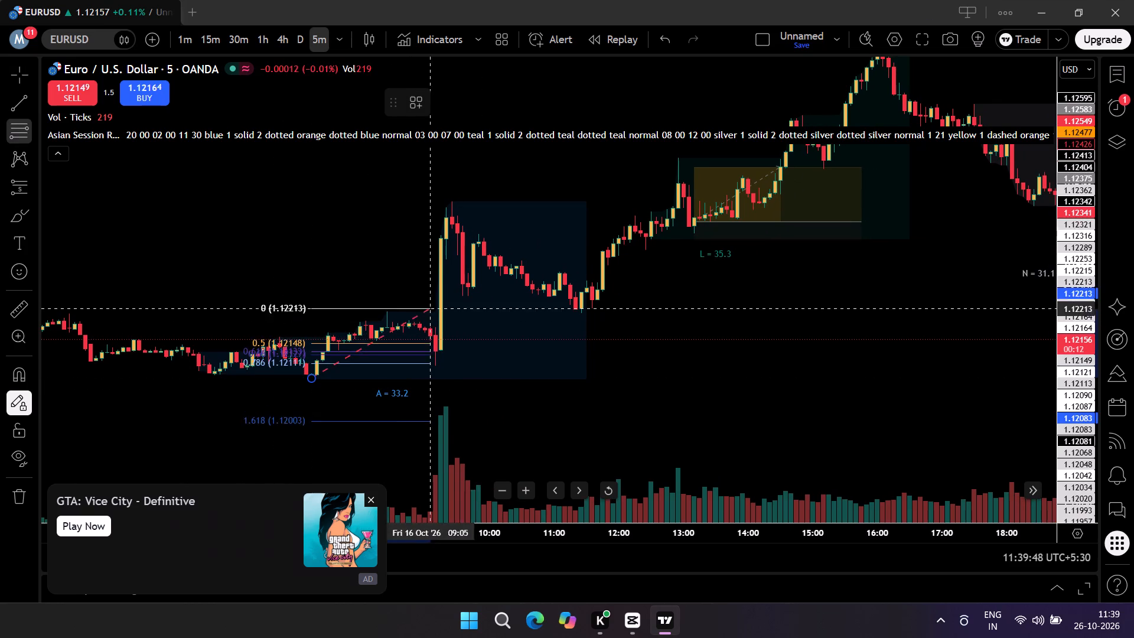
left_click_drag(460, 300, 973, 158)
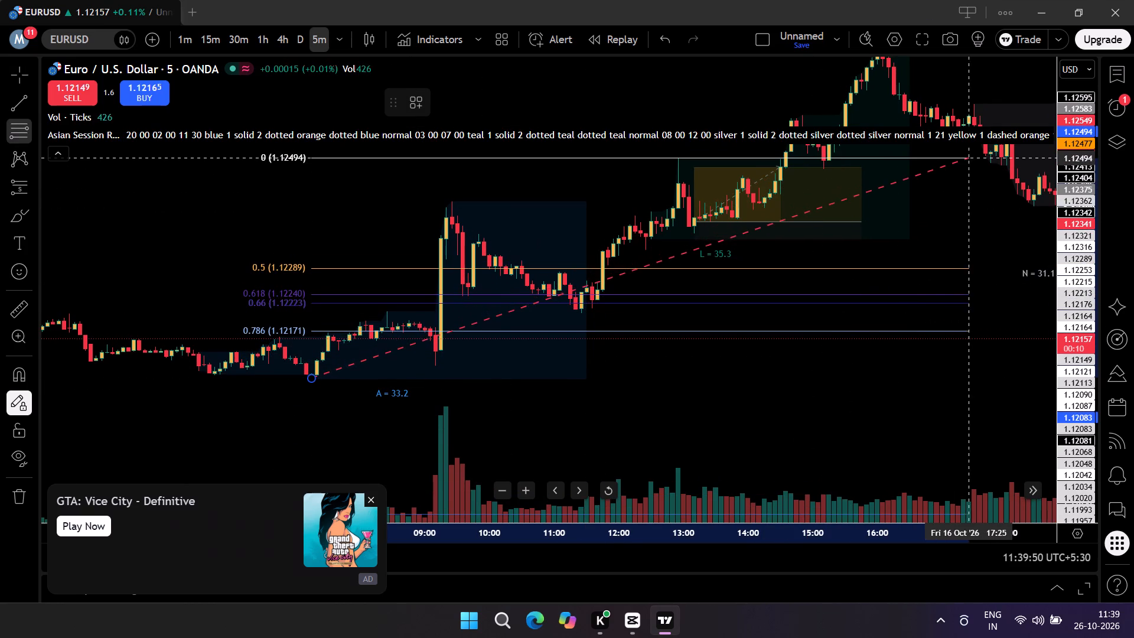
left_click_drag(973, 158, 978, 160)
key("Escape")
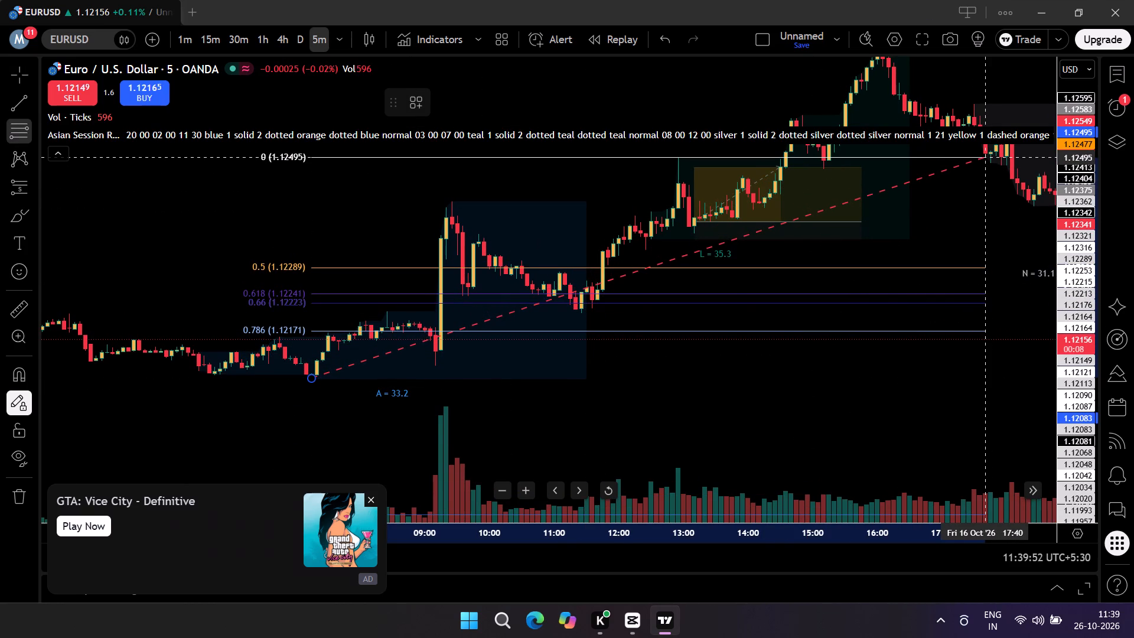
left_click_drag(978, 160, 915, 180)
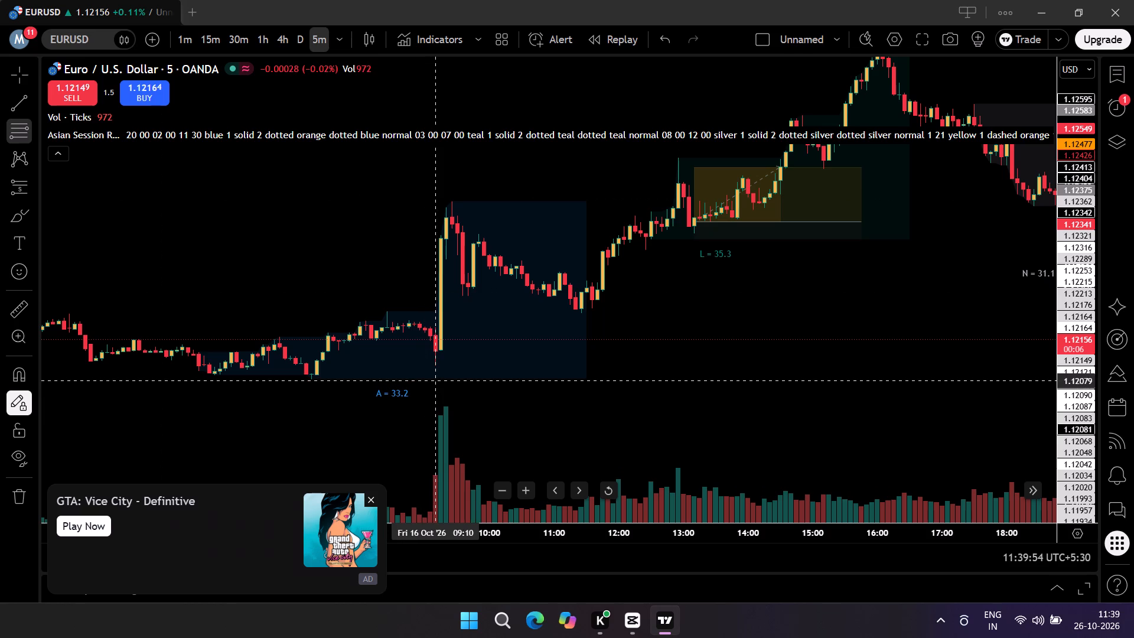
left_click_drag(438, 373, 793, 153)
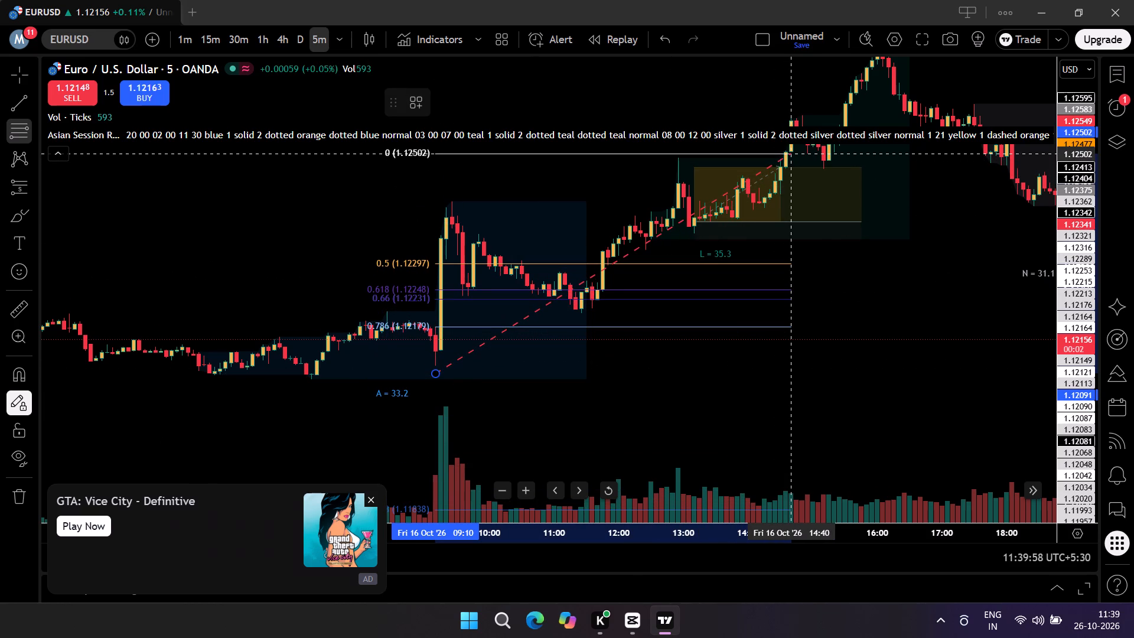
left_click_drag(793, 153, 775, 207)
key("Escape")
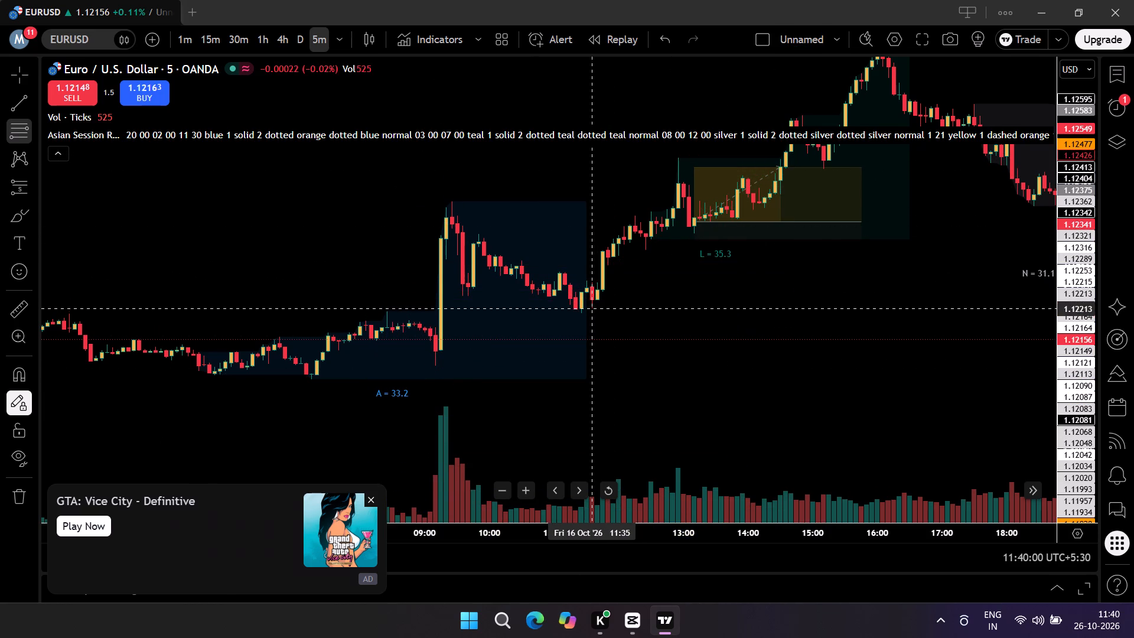
Draw a Fib retracement on 16 October from the 11:35 low at about 1.12213 up to 1.12493, ending at 17:10.
left_click_drag(591, 308, 866, 131)
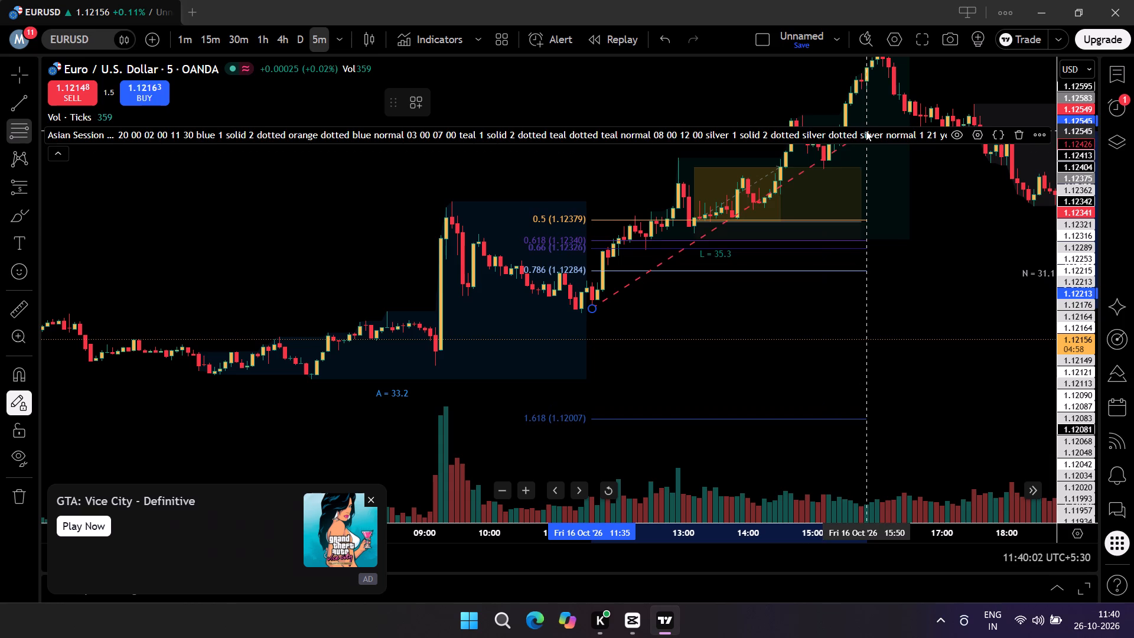
left_click_drag(866, 131, 739, 168)
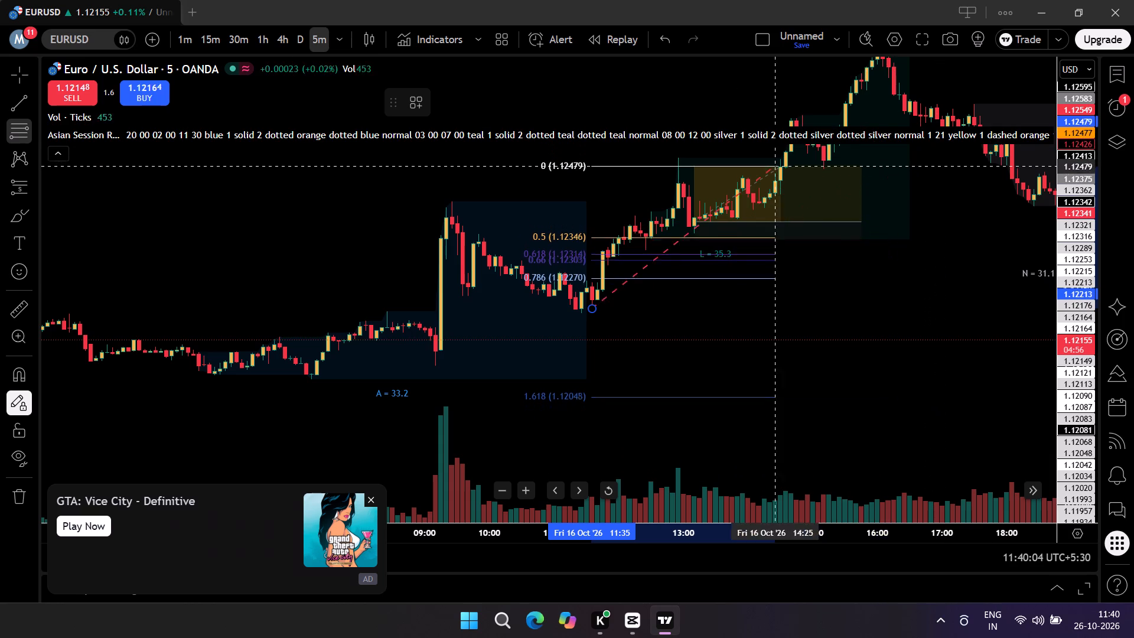
left_click_drag(739, 168, 689, 159)
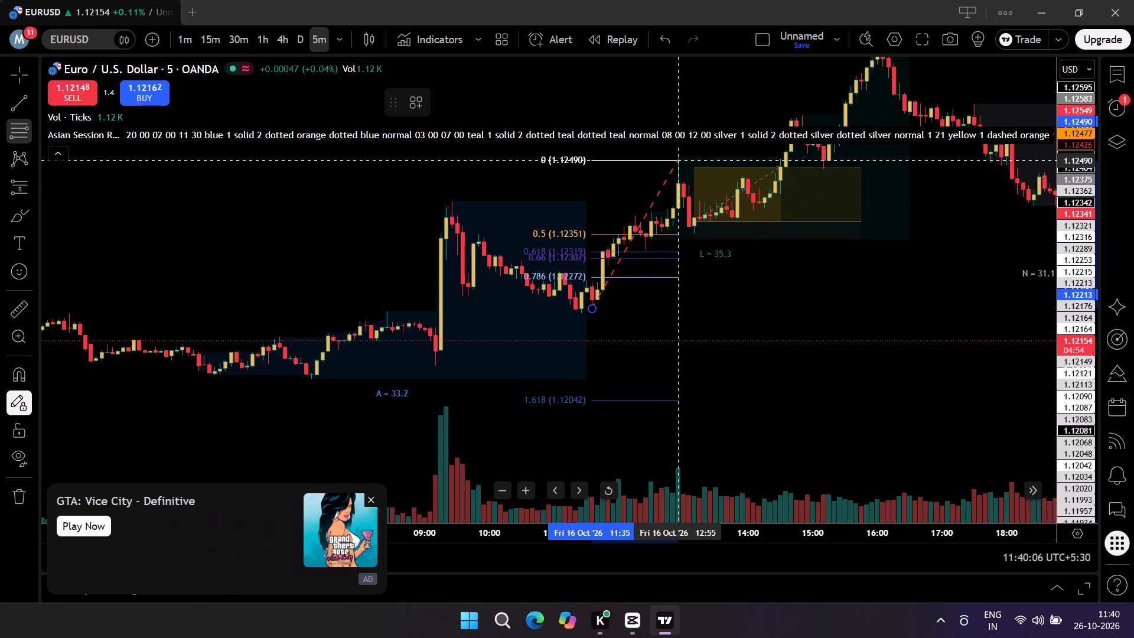
left_click_drag(689, 159, 954, 158)
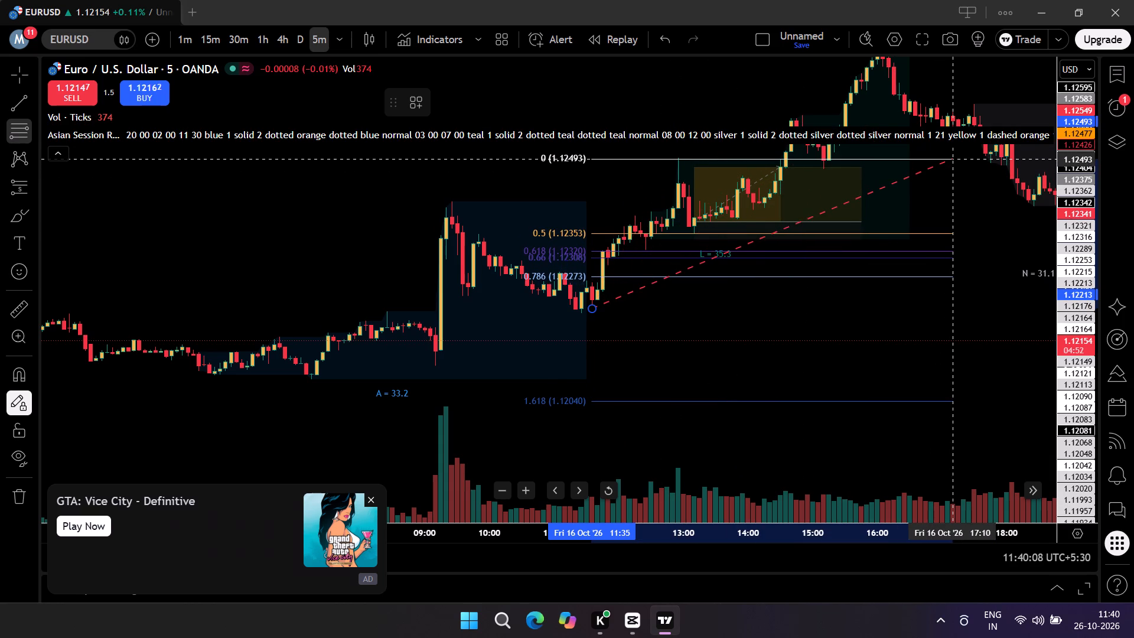
left_click(954, 158)
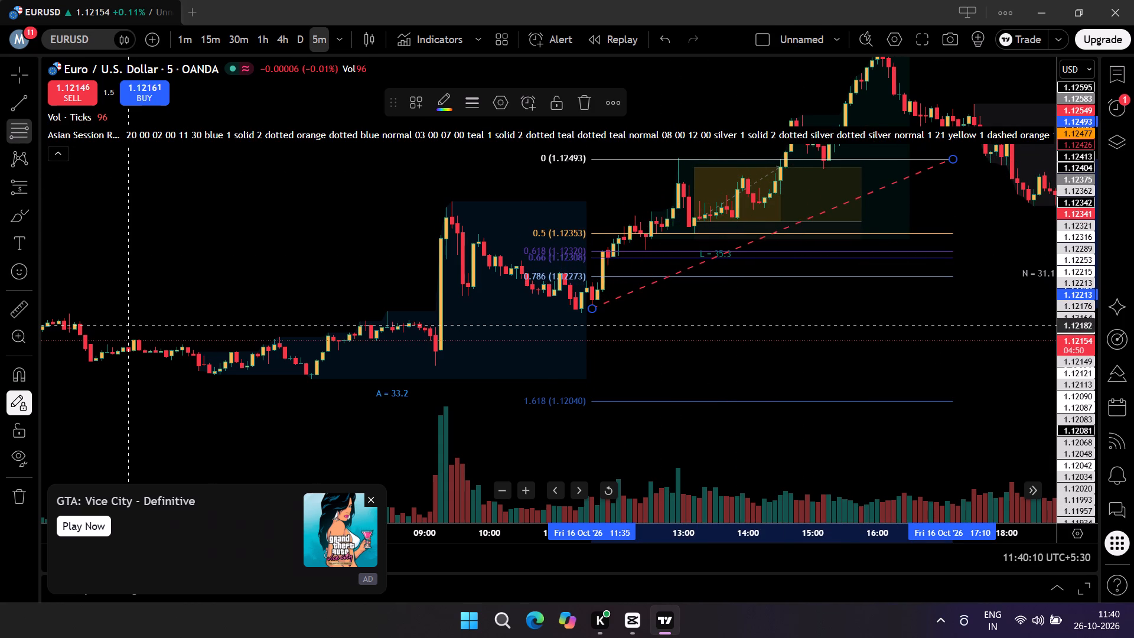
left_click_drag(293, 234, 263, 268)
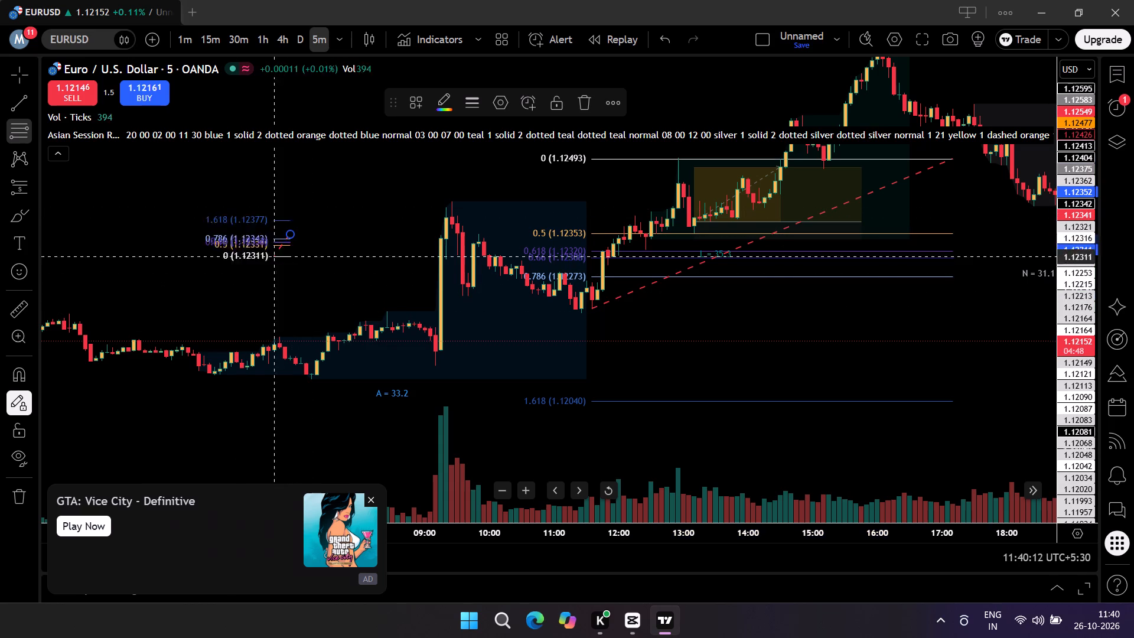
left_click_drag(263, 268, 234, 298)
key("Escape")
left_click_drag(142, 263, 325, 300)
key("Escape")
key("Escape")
Examine the 15 October New York session, London session and Asian range on the 5-minute chart.
left_click_drag(146, 252, 727, 334)
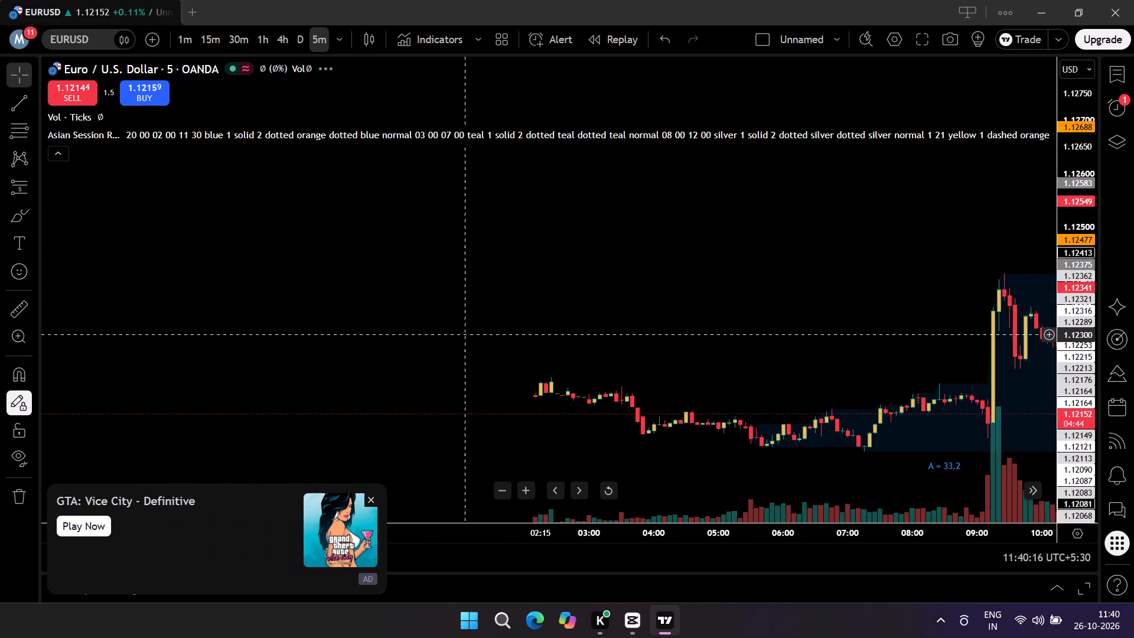
left_click_drag(146, 297, 190, 302)
left_click_drag(214, 264, 470, 211)
left_click_drag(175, 327, 479, 178)
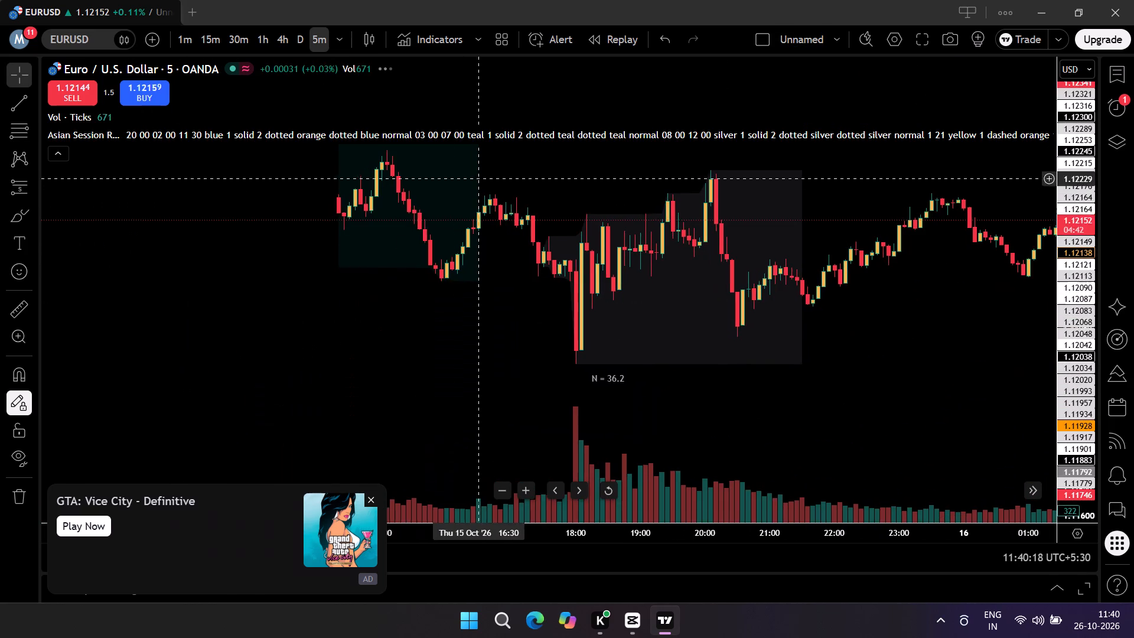
left_click_drag(135, 315, 142, 411)
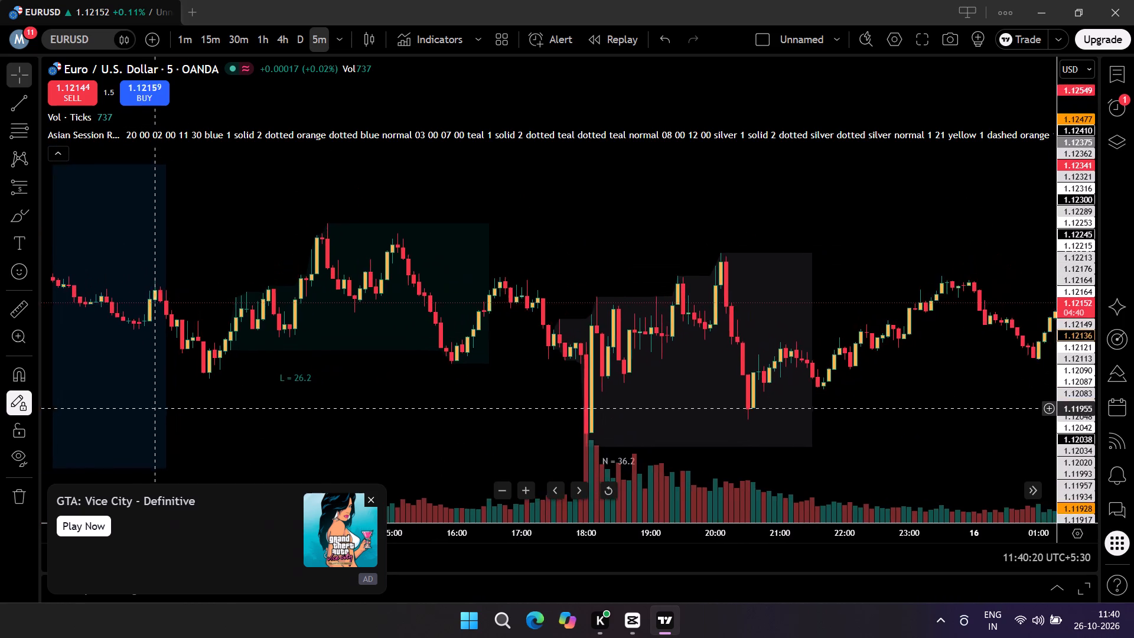
left_click_drag(142, 411, 366, 431)
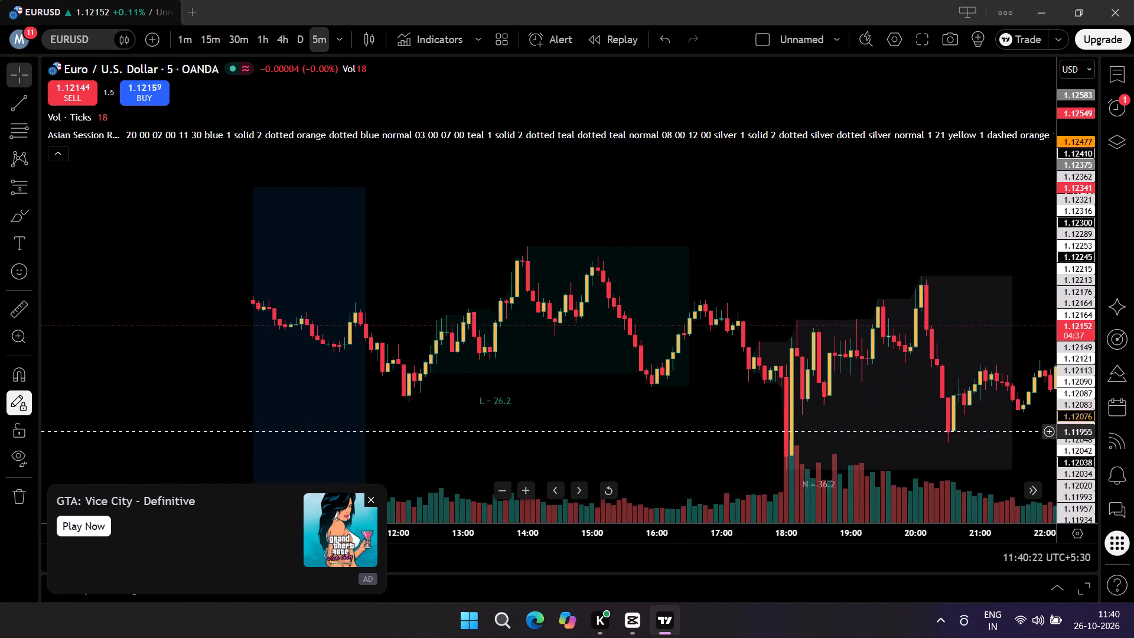
left_click_drag(366, 431, 397, 428)
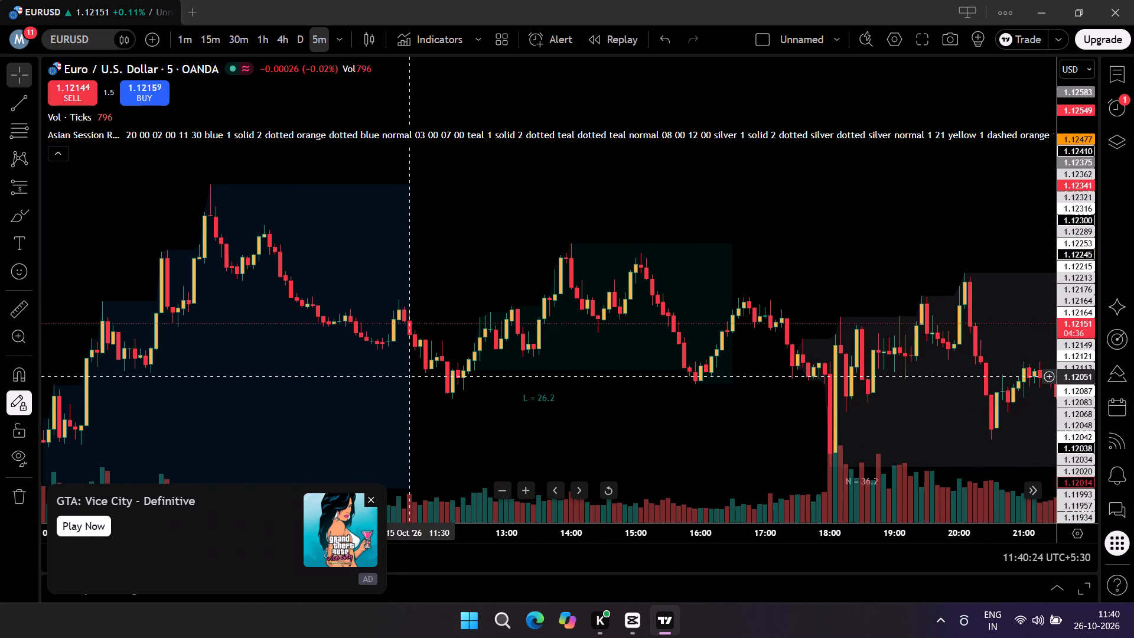
left_click_drag(408, 375, 372, 256)
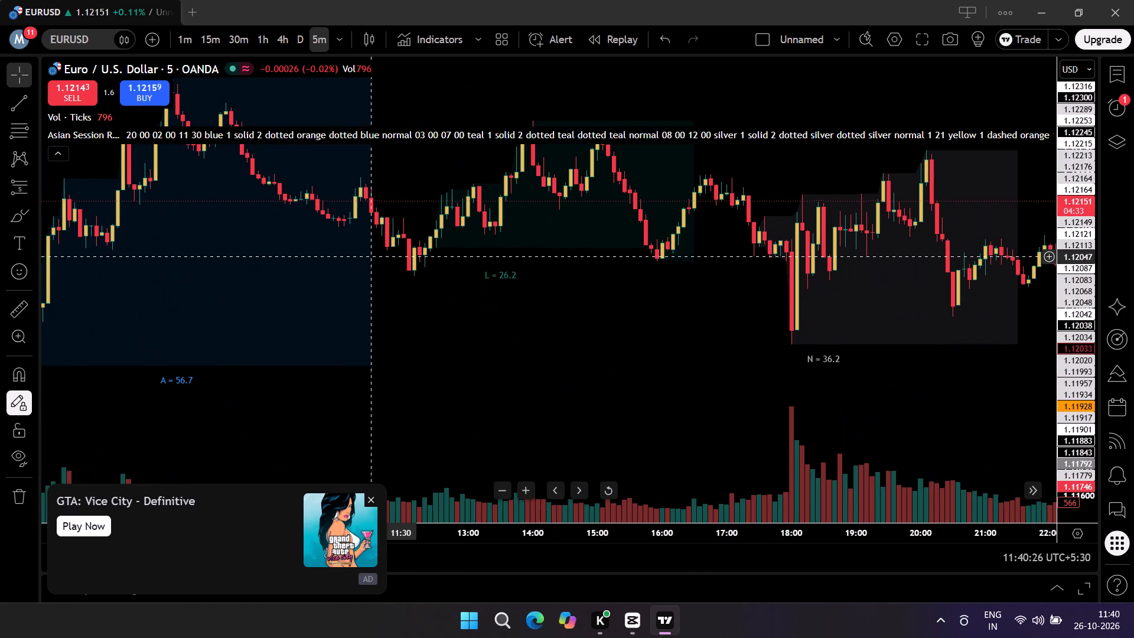
Examine the 14 October Asian range, the London session and the price move at the 18:00 candle.
left_click_drag(372, 256, 908, 405)
left_click_drag(261, 282, 742, 116)
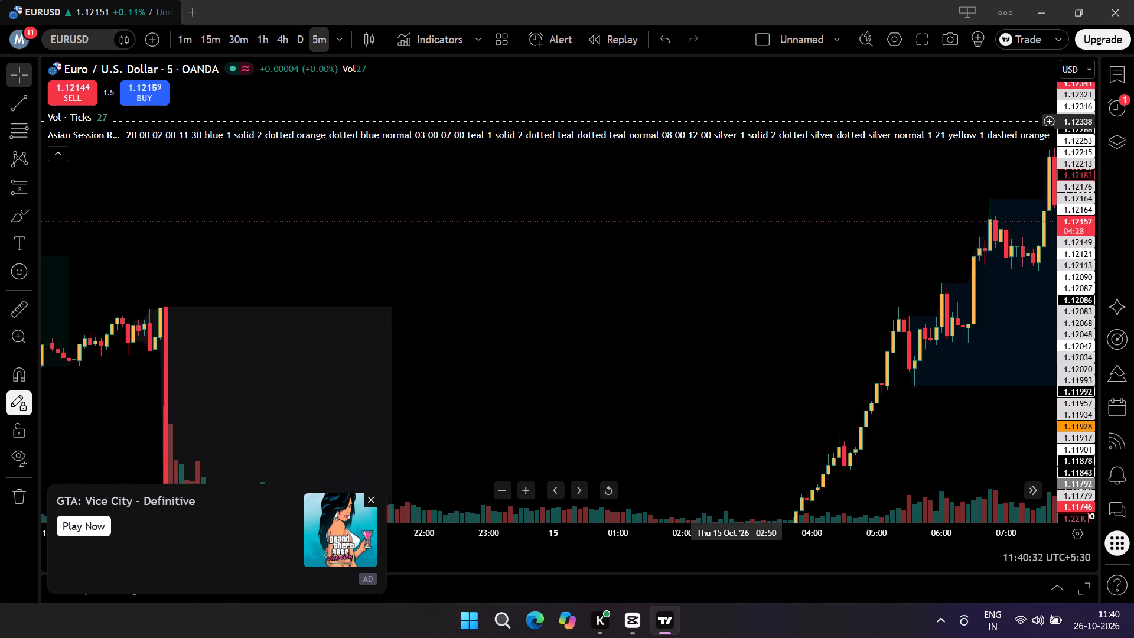
left_click_drag(320, 351, 647, 226)
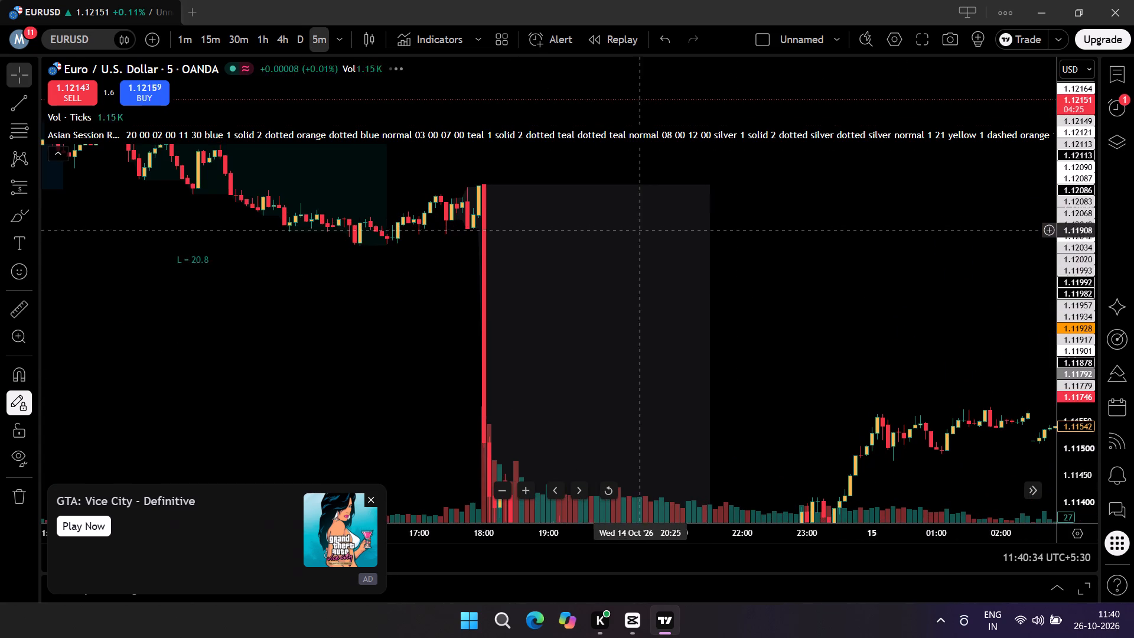
left_click_drag(361, 294, 871, 365)
left_click_drag(249, 323, 589, 372)
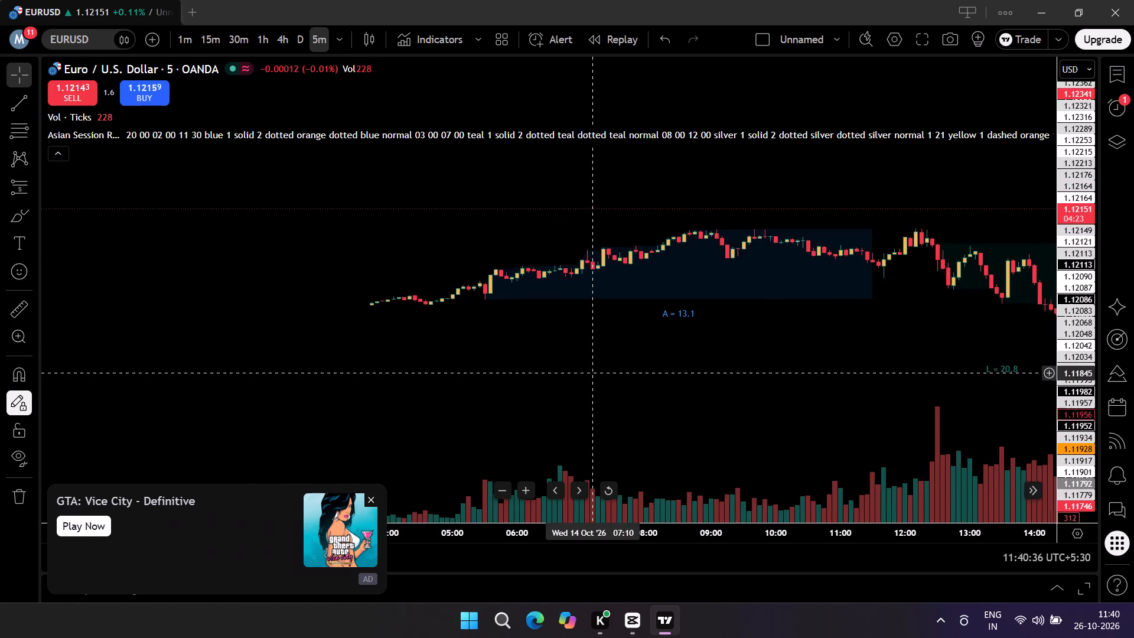
left_click_drag(589, 372, 216, 391)
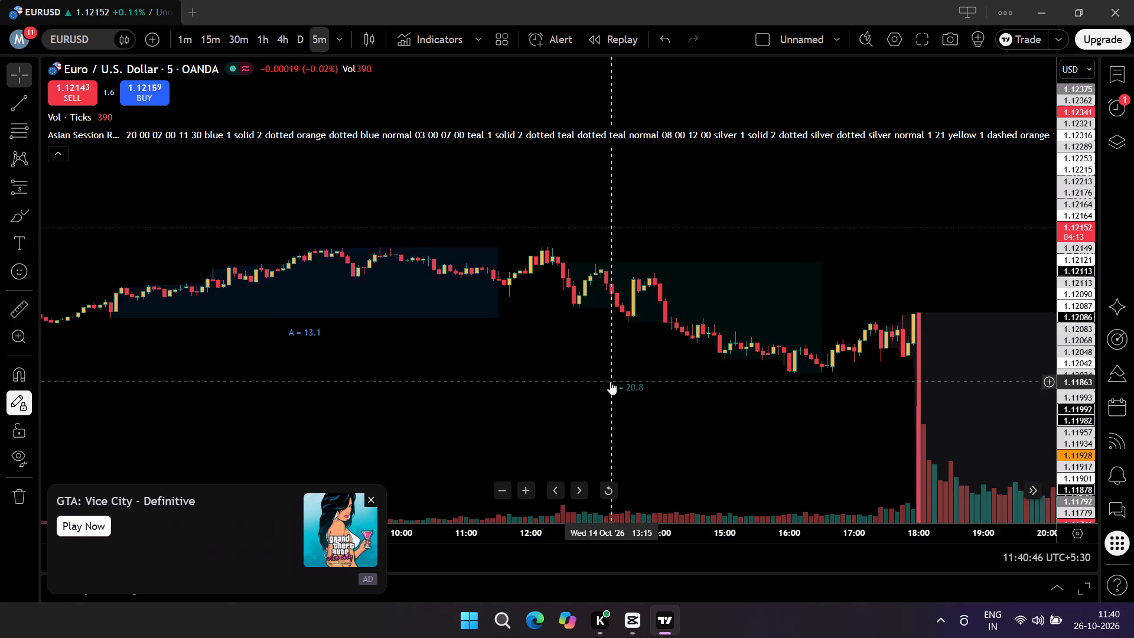
left_click_drag(610, 382, 305, 218)
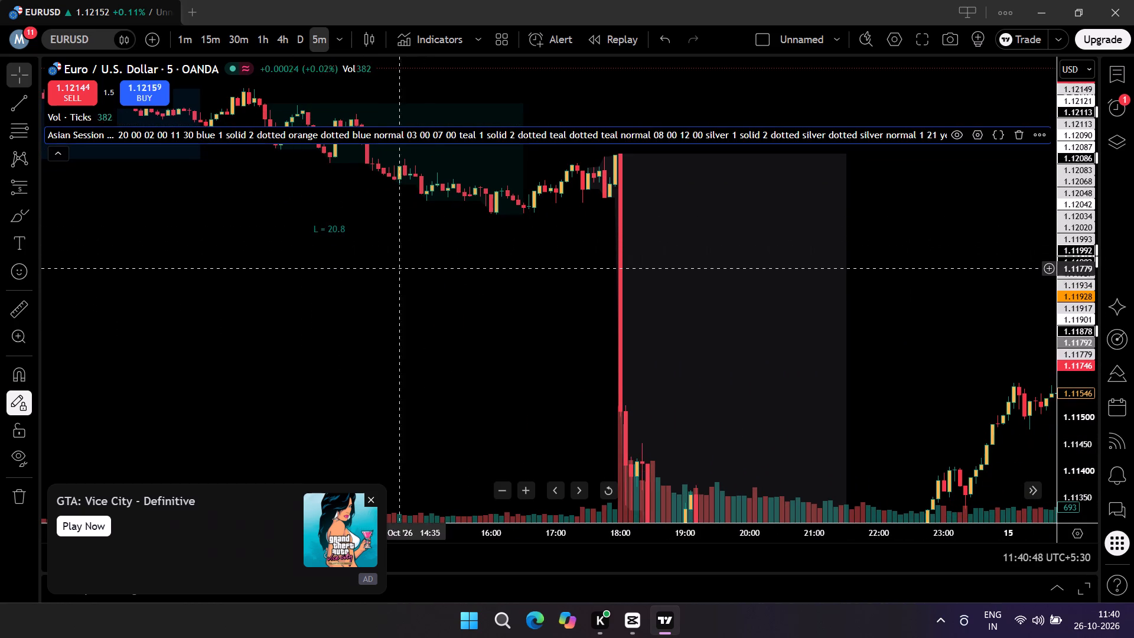
left_click_drag(337, 266, 337, 267)
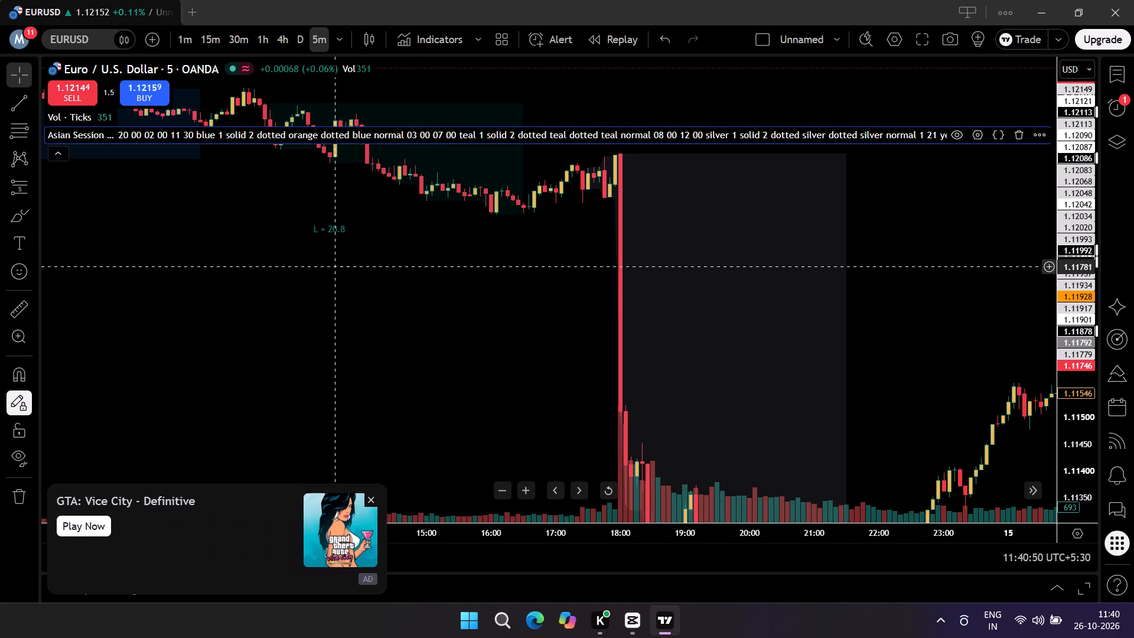
left_click_drag(337, 267, 409, 317)
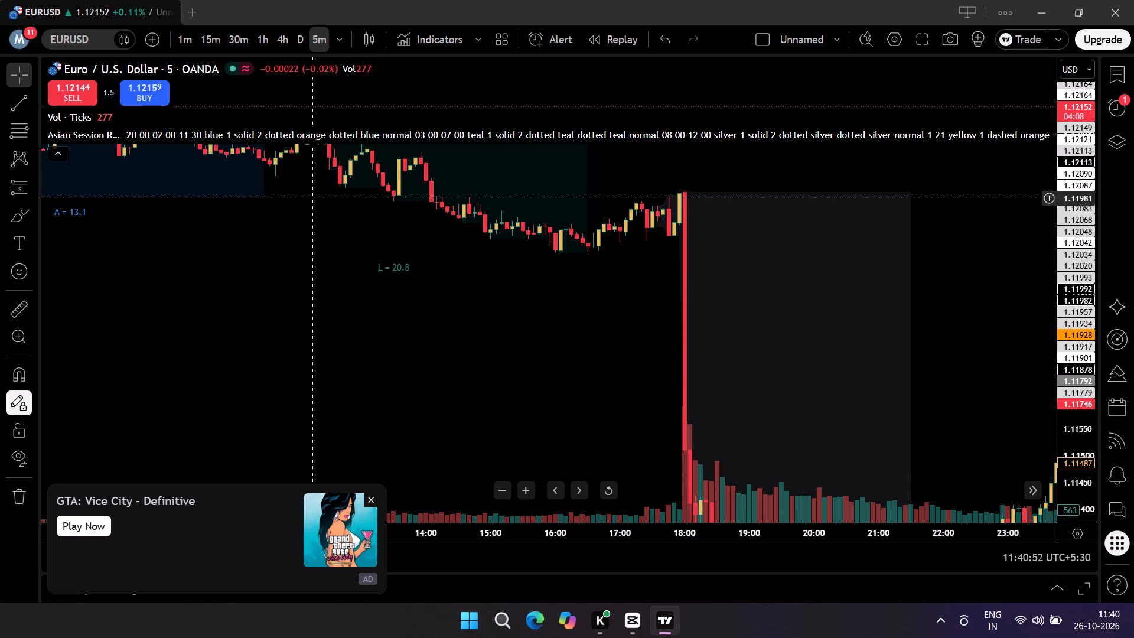
left_click_drag(489, 291, 416, 243)
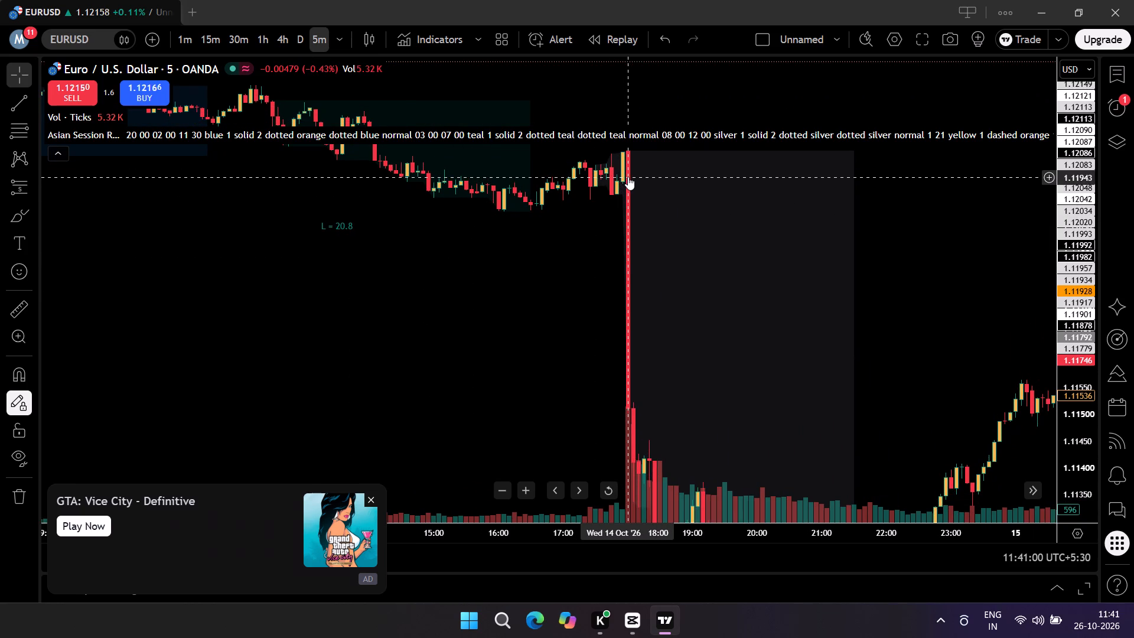
Place a short position on 14 October at 14:20 with entry at about 1.11959 and stop about 5.7 pips above.
left_click_drag(462, 202, 596, 297)
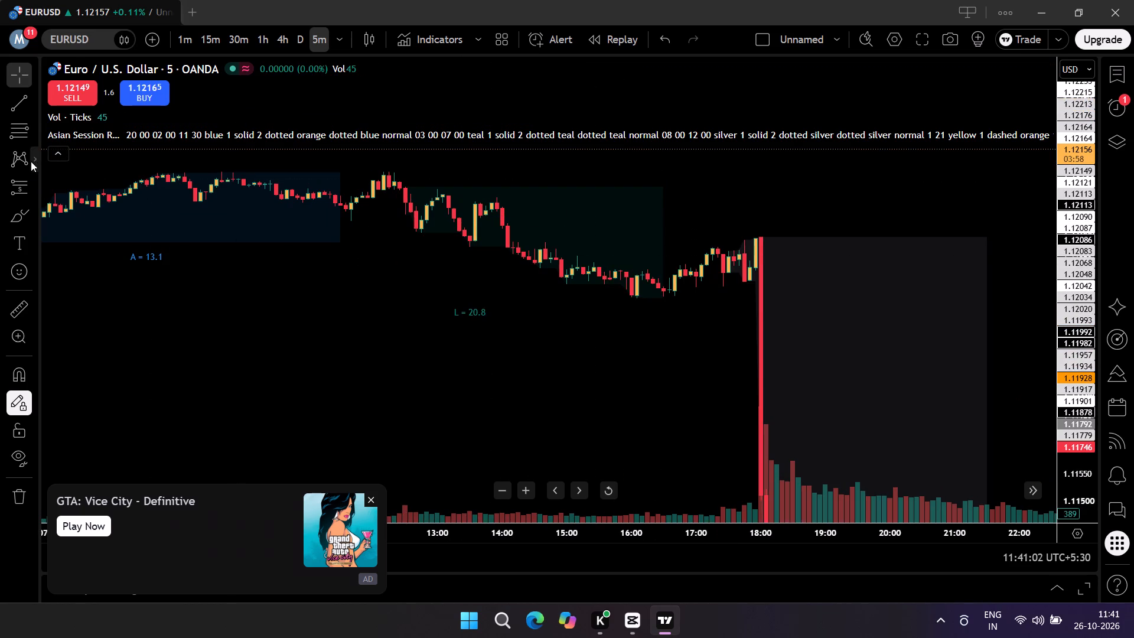
left_click(17, 193)
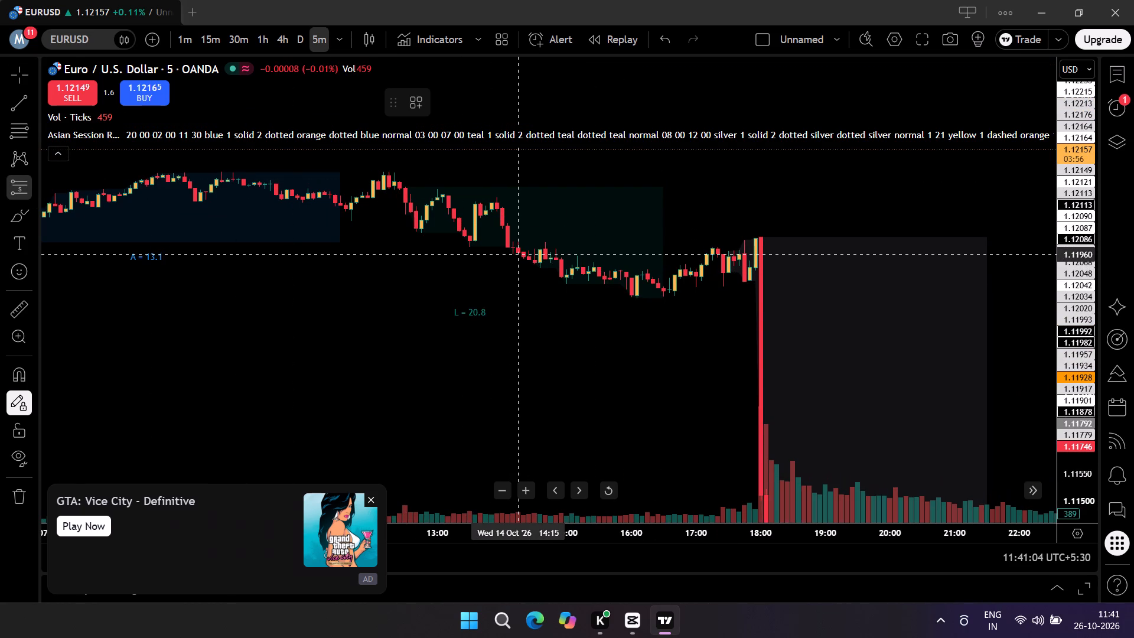
left_click(522, 254)
key("Escape")
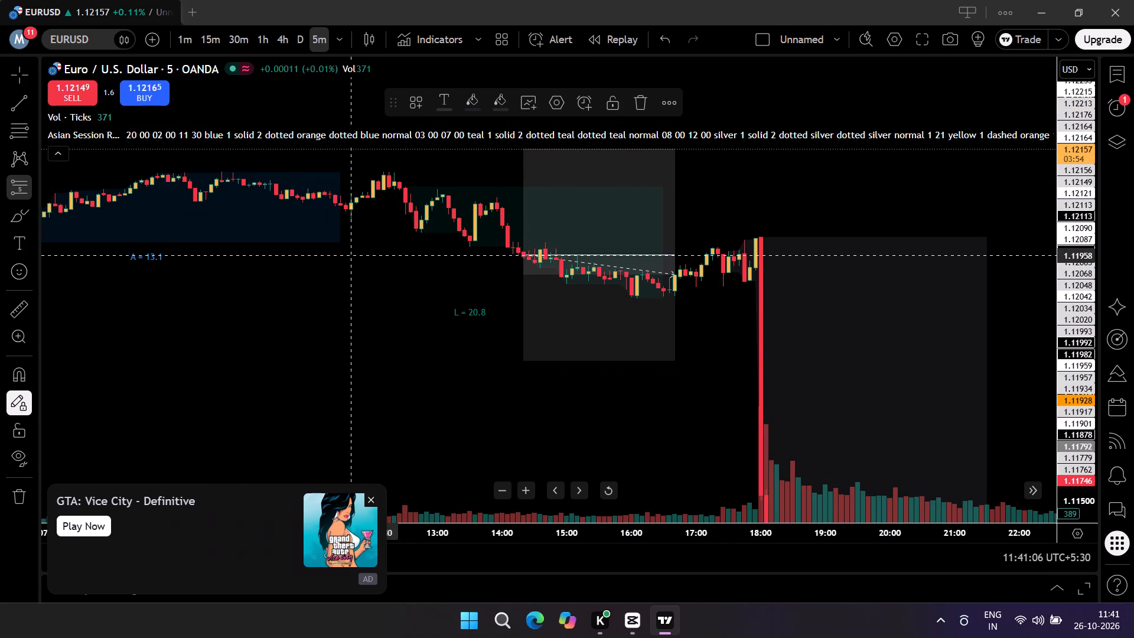
key("Escape")
key("Escape")
left_click(643, 223)
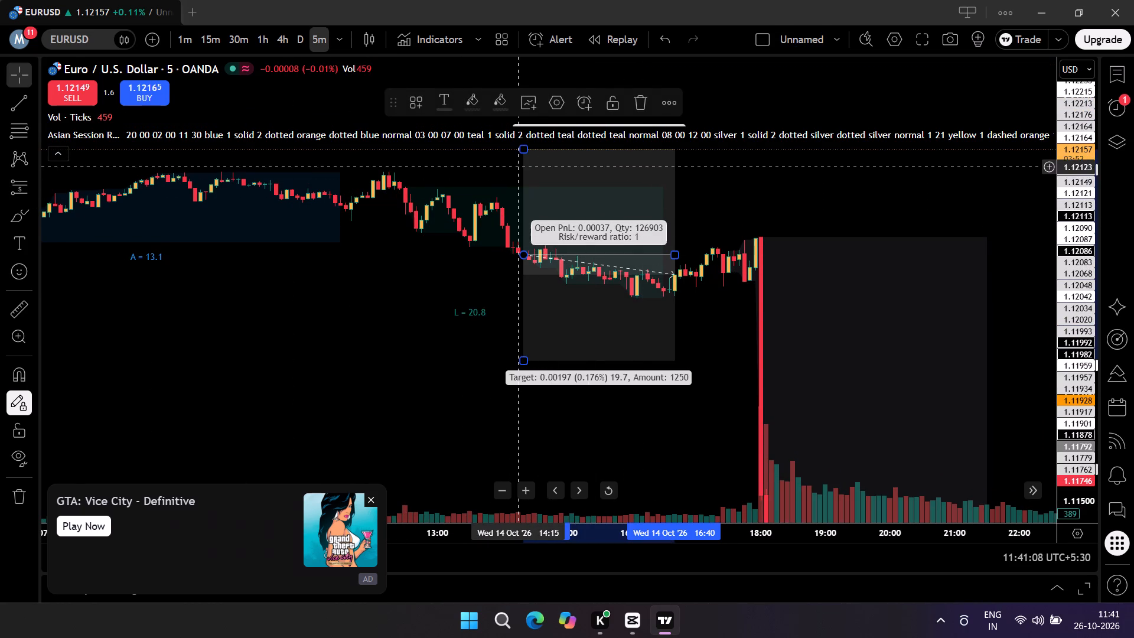
left_click_drag(526, 148, 638, 236)
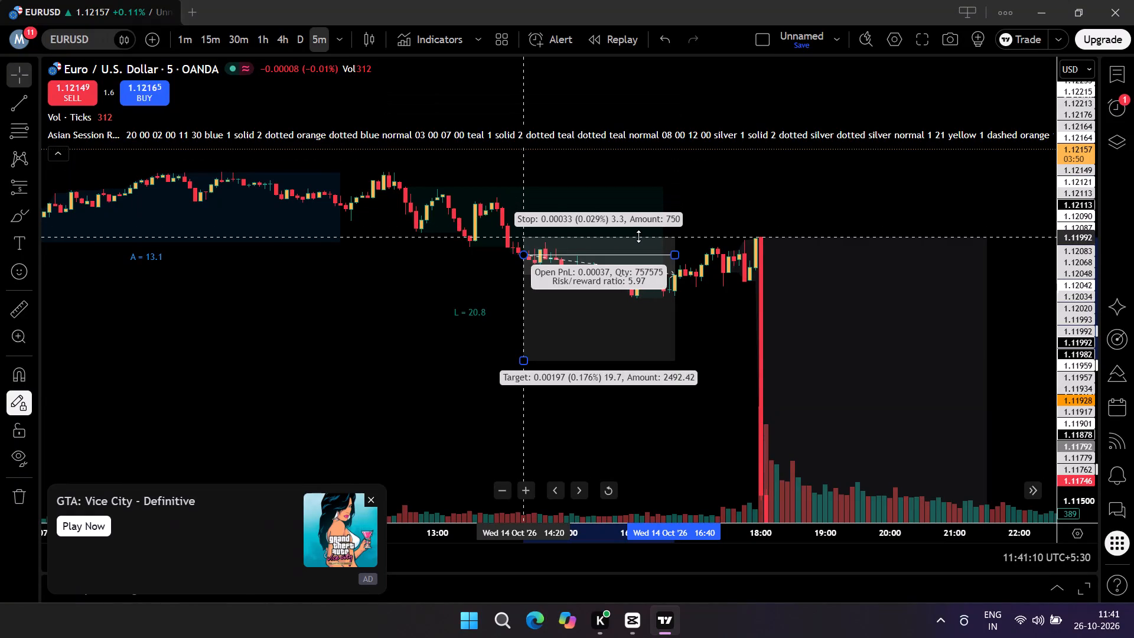
left_click_drag(638, 236, 643, 224)
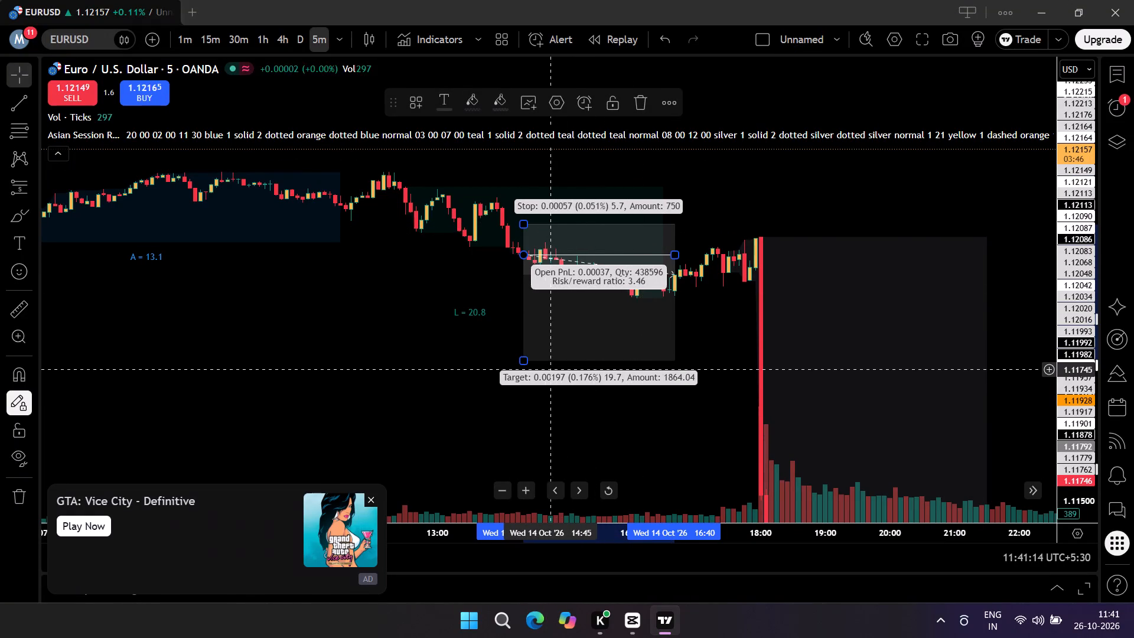
Adjust the 14 October short position's target to about 1.11843, about 11.6 pips below entry, for a risk/reward ratio of about 2.04.
left_click_drag(523, 360, 543, 305)
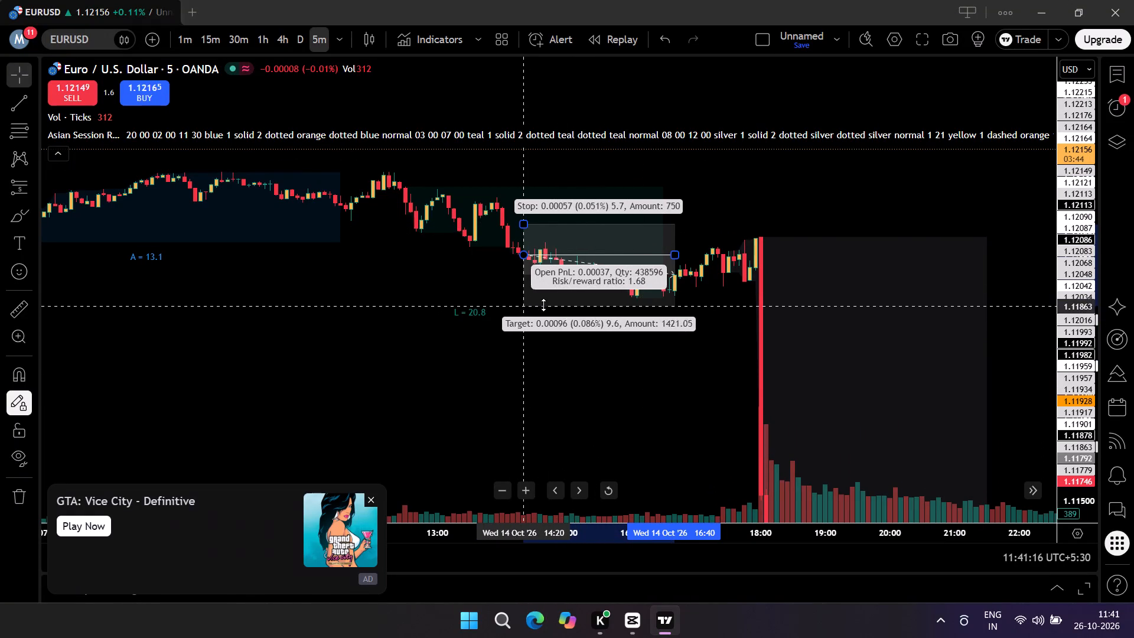
left_click_drag(543, 305, 547, 279)
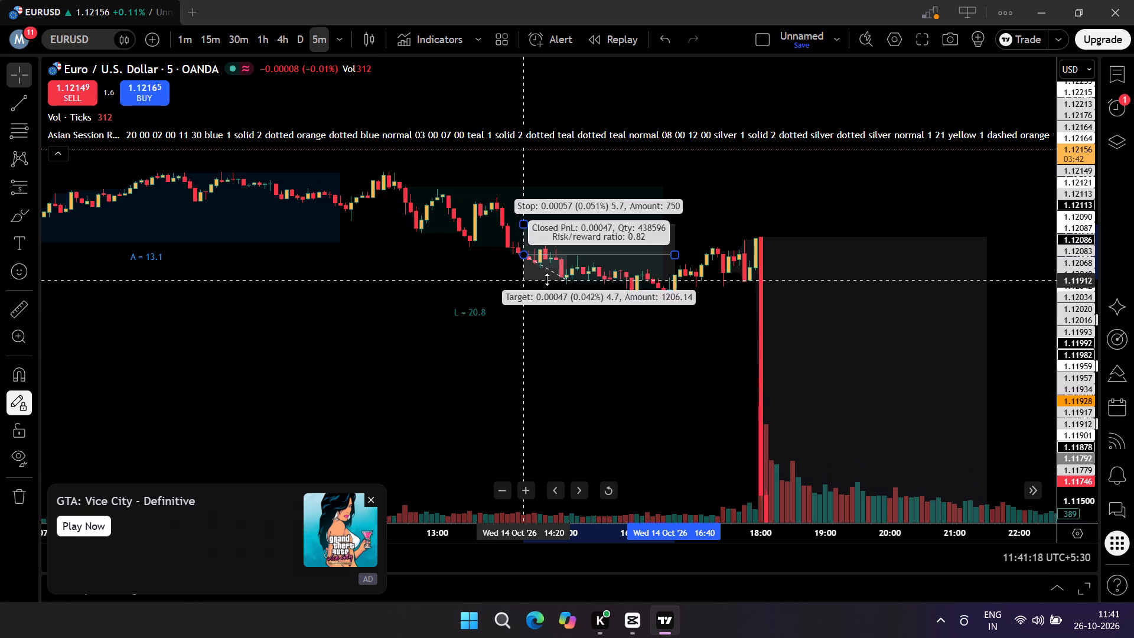
left_click_drag(547, 279, 547, 271)
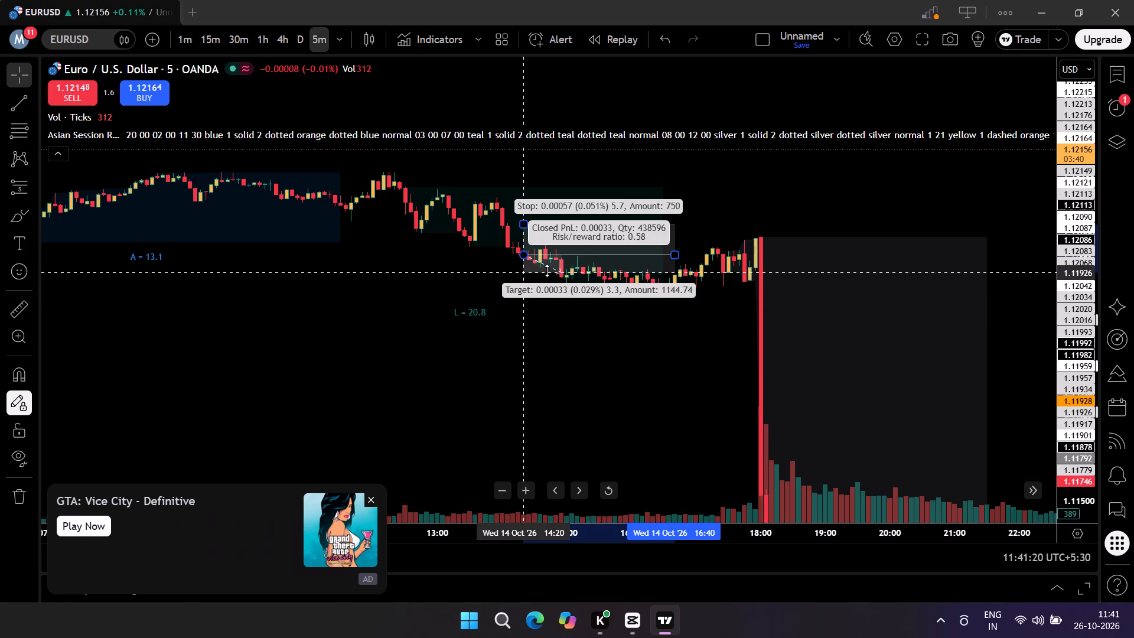
left_click_drag(547, 271, 547, 274)
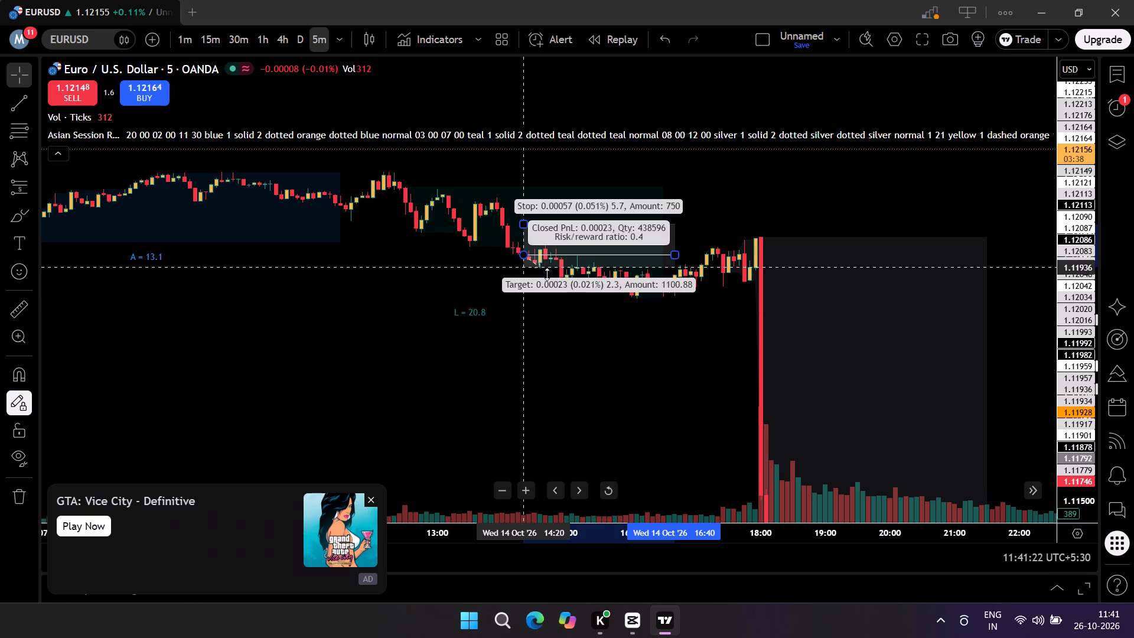
left_click_drag(547, 274, 551, 306)
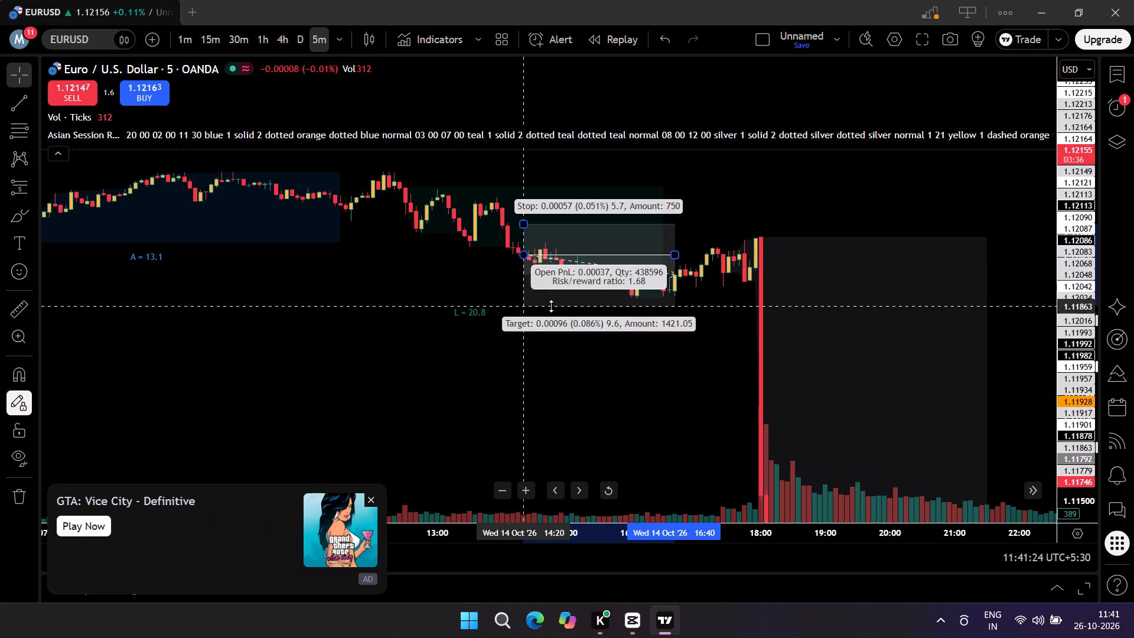
left_click_drag(551, 306, 553, 323)
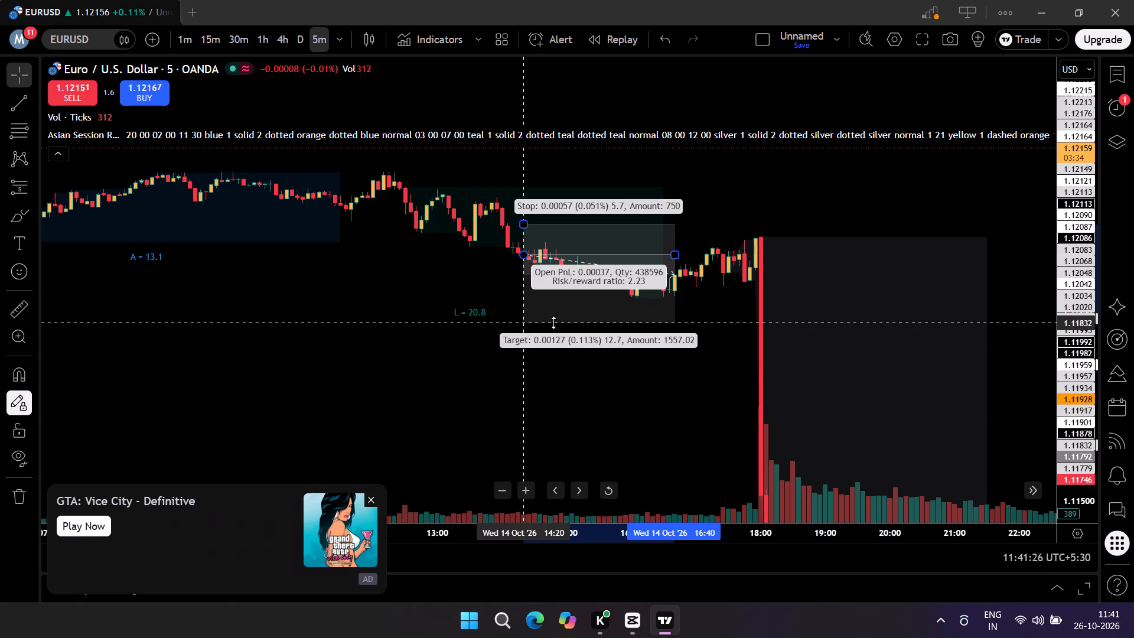
left_click_drag(553, 323, 553, 314)
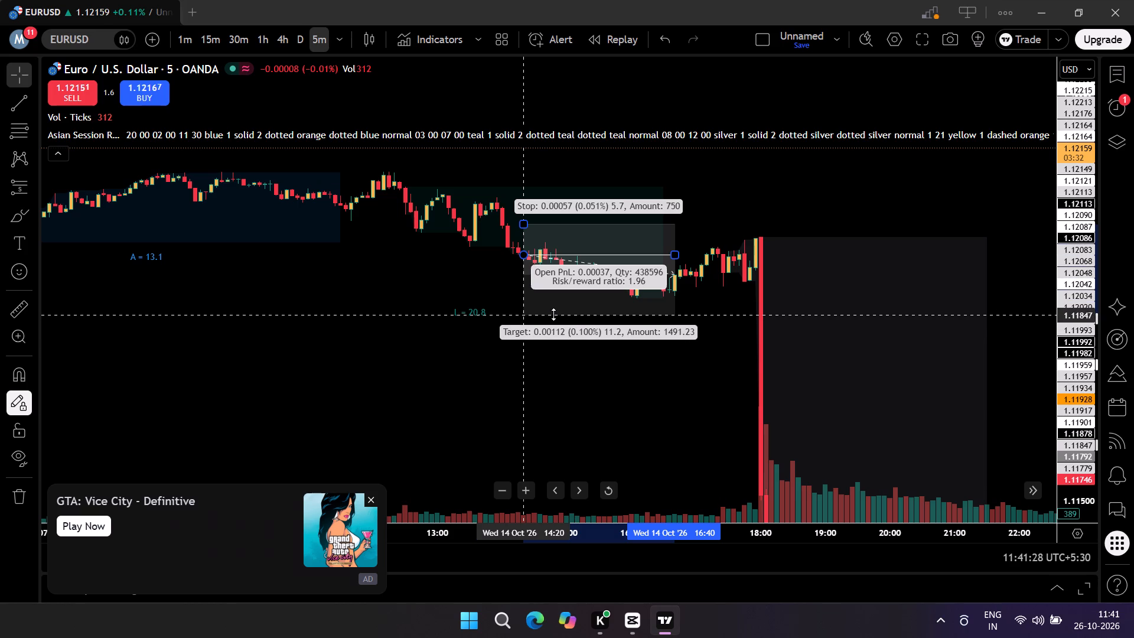
left_click_drag(553, 314, 555, 314)
left_click_drag(555, 314, 555, 317)
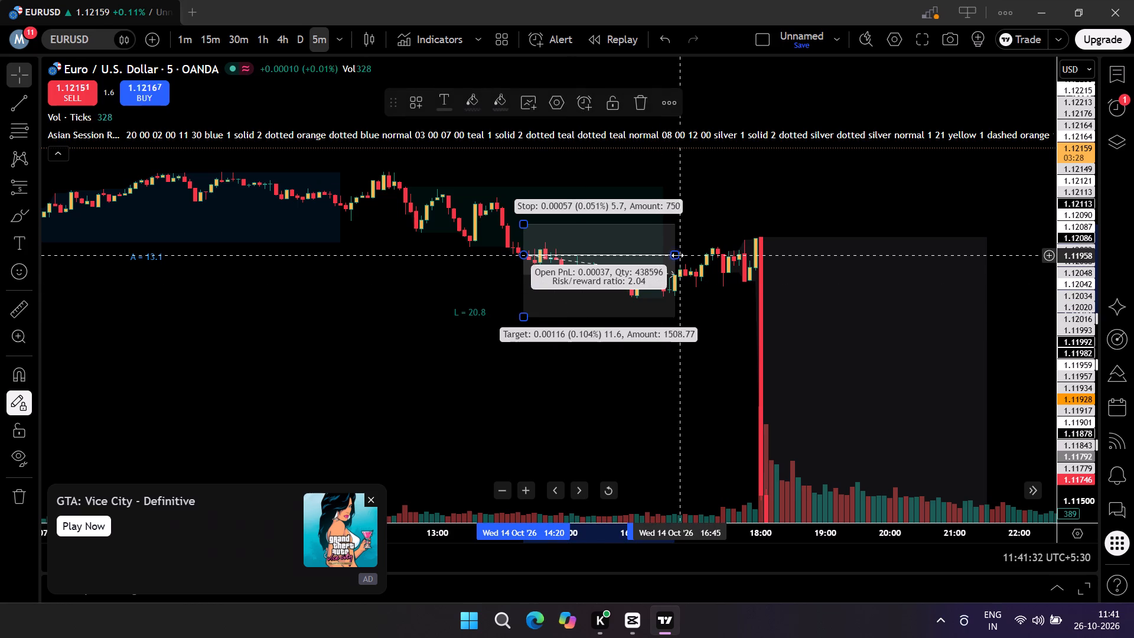
Extend the 14 October short position's end time past the 18:00 candle to about 19:30.
left_click_drag(677, 255, 858, 261)
left_click(611, 385)
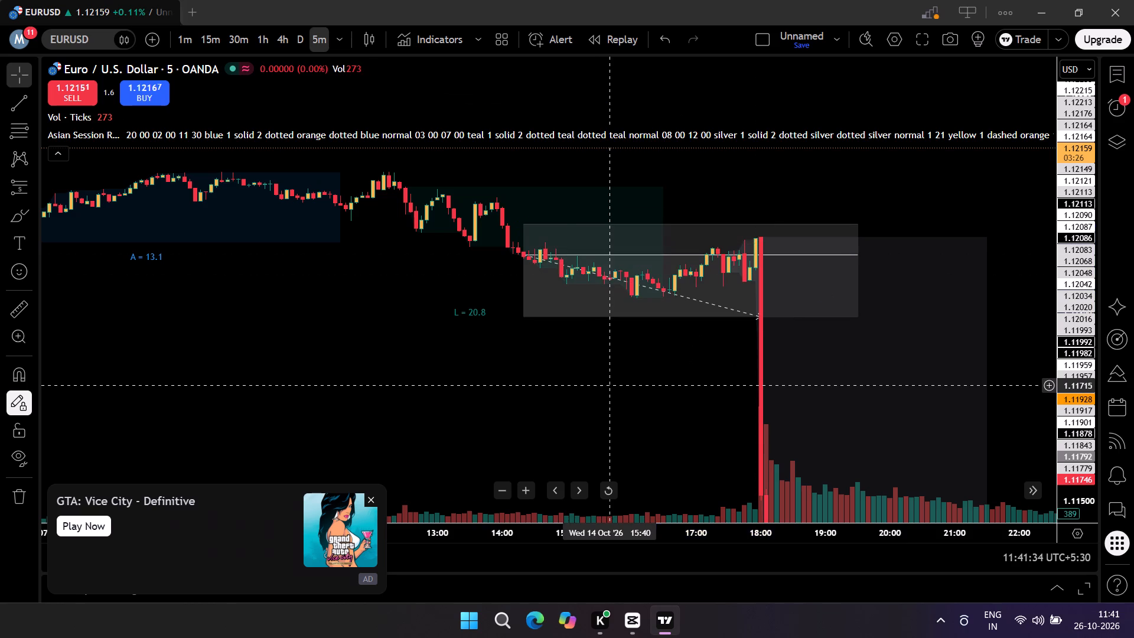
Examine the 14 October price move after 18:00, working back through the 13 October New York and London sessions to the Asian range.
left_click_drag(677, 385, 487, 291)
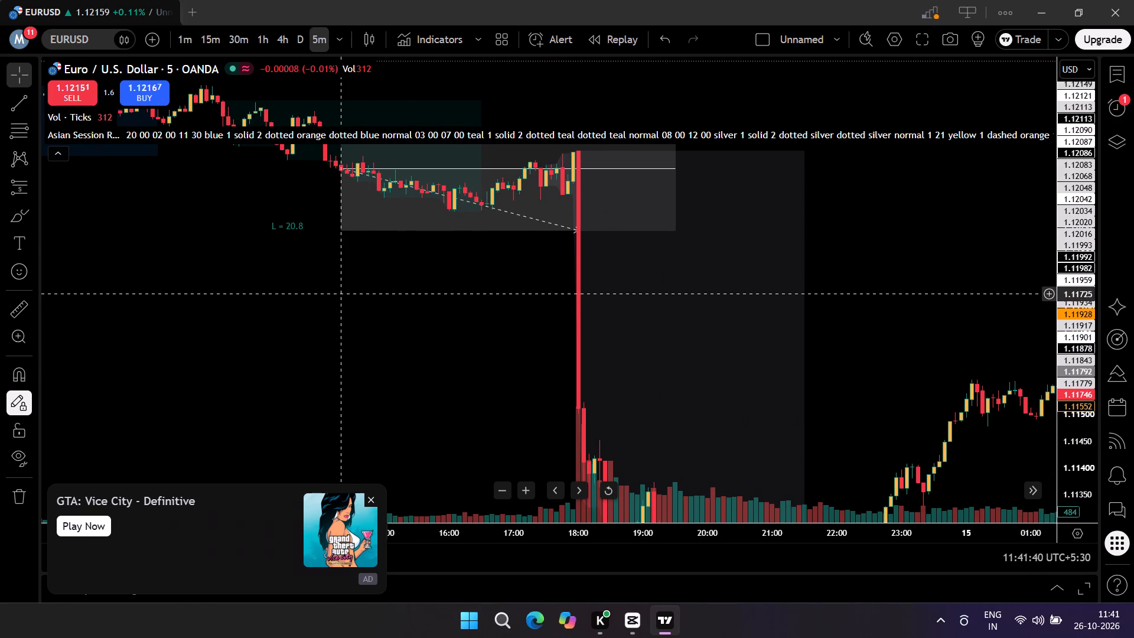
left_click_drag(194, 308, 347, 337)
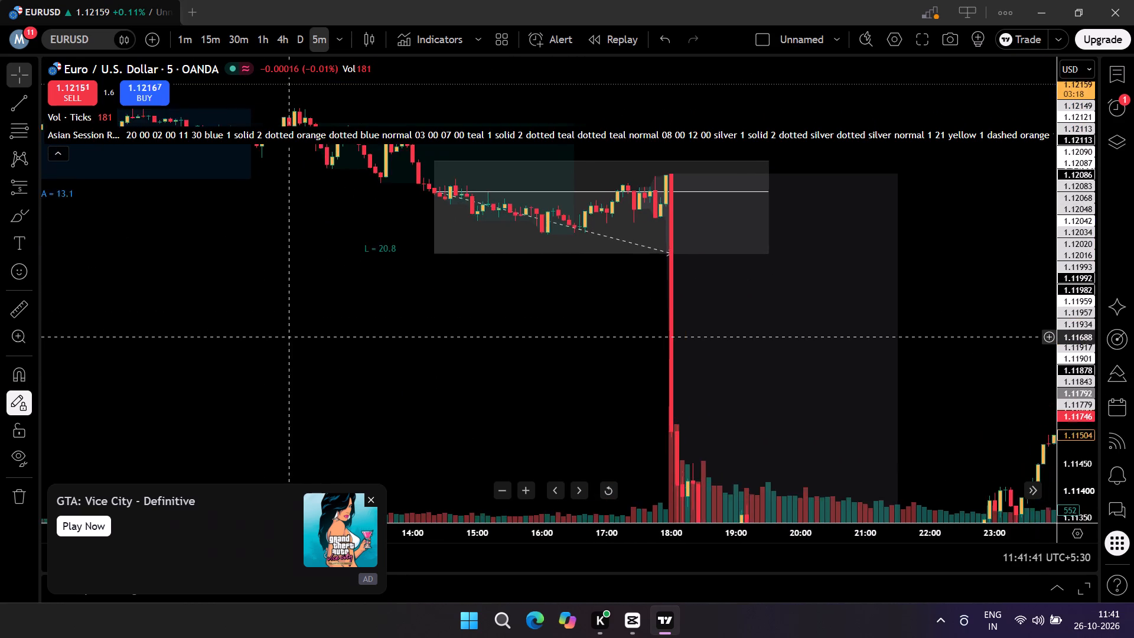
left_click_drag(347, 337, 409, 334)
left_click_drag(83, 294, 566, 374)
left_click_drag(509, 344, 608, 344)
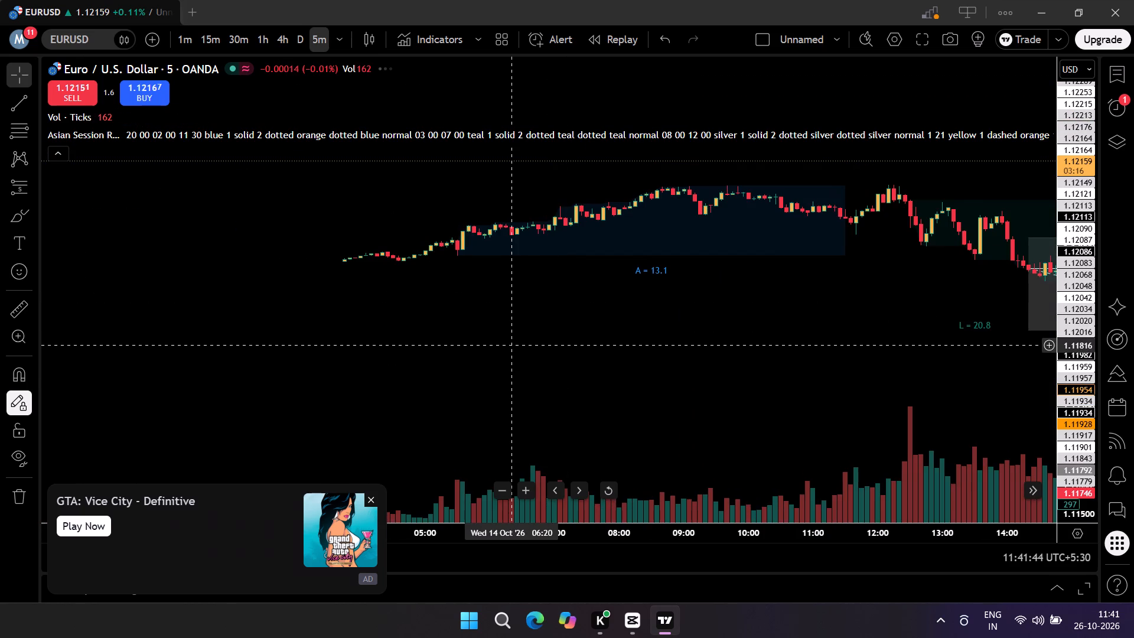
left_click_drag(608, 344, 814, 344)
left_click_drag(166, 346, 605, 352)
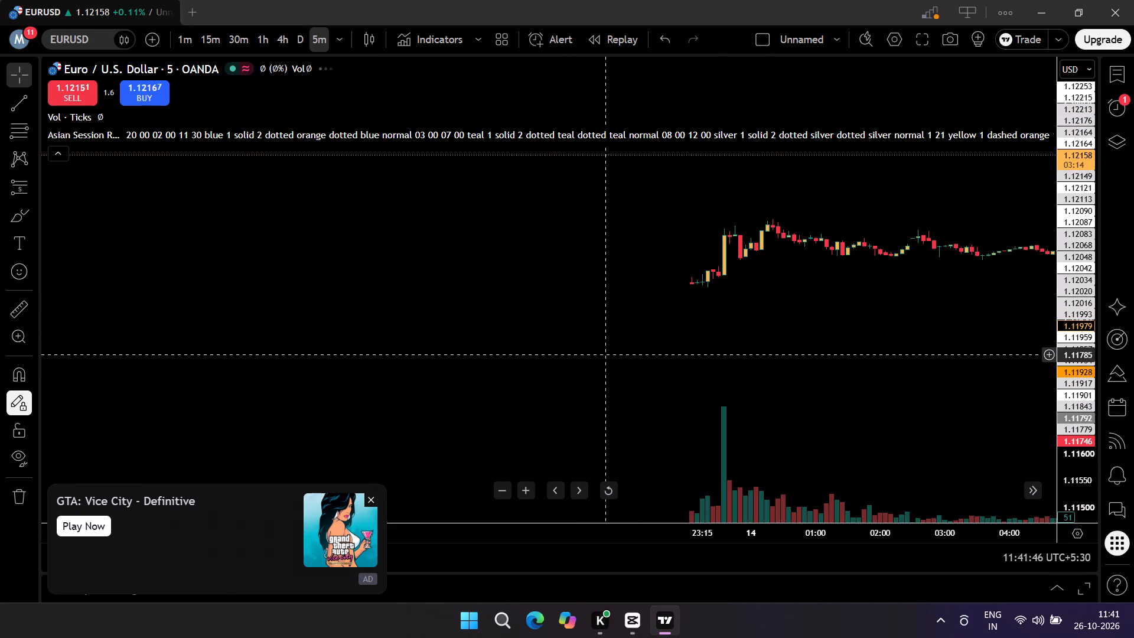
left_click_drag(526, 324, 784, 333)
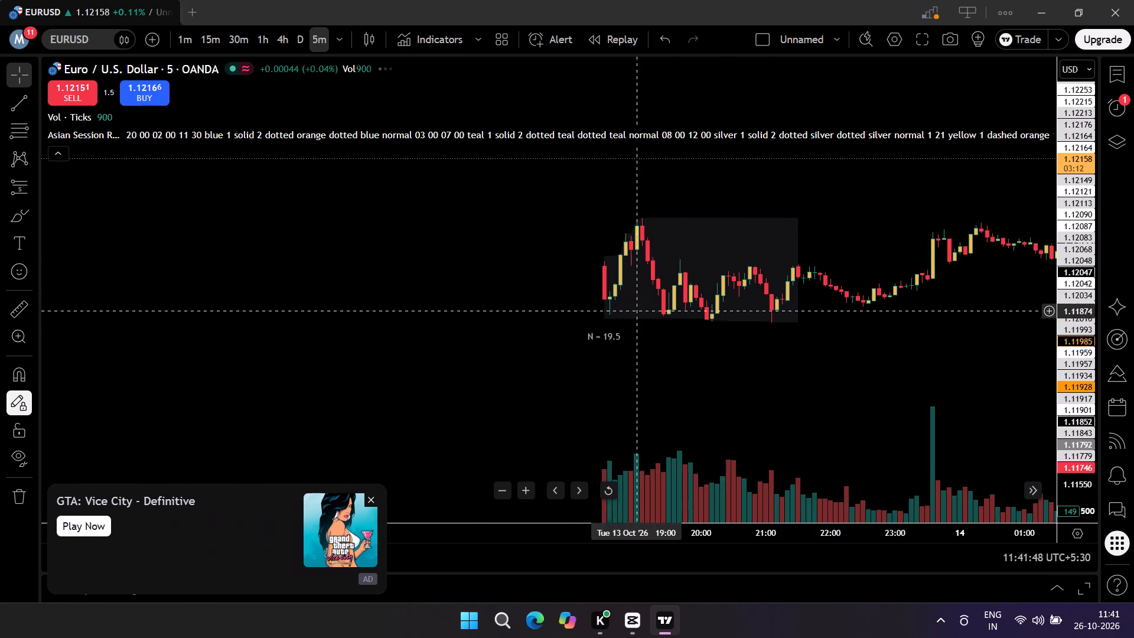
left_click_drag(462, 383, 634, 351)
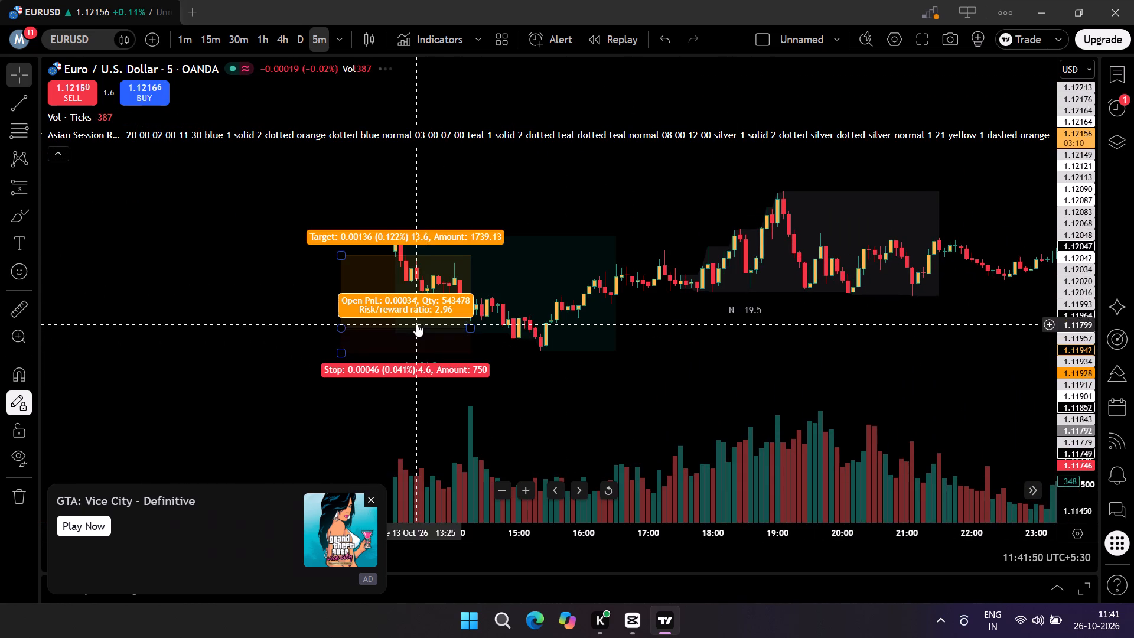
left_click_drag(273, 405, 417, 379)
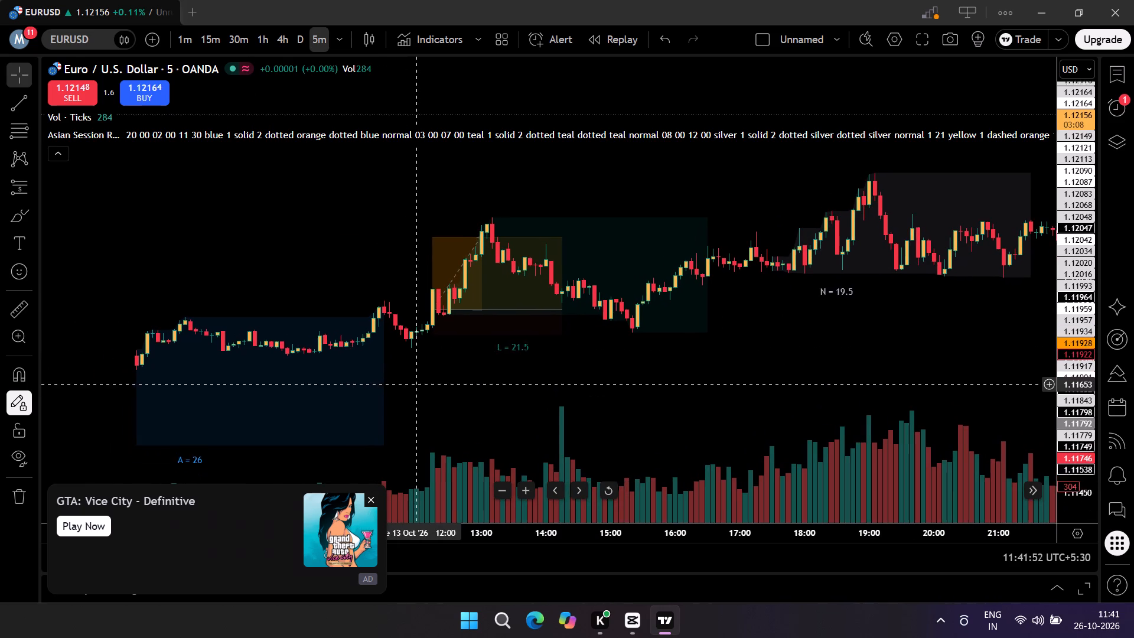
left_click_drag(417, 379, 417, 360)
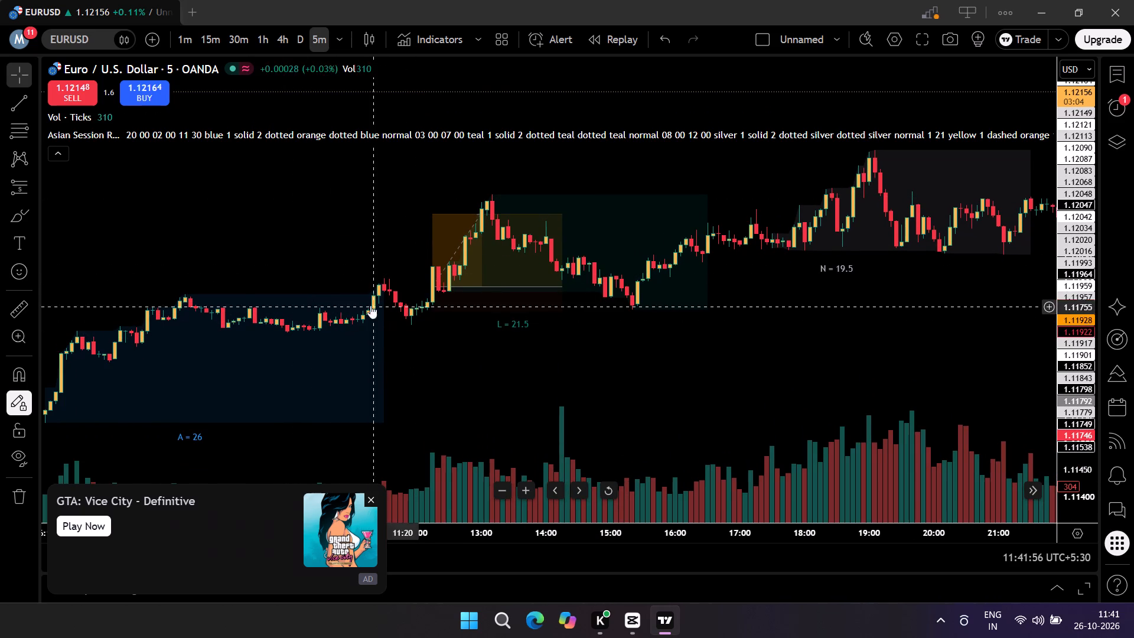
Draw a Fib retracement on 13 October from the 10:30 low at about 1.11711 up to 1.11807, ending at 15:55.
left_click(12, 132)
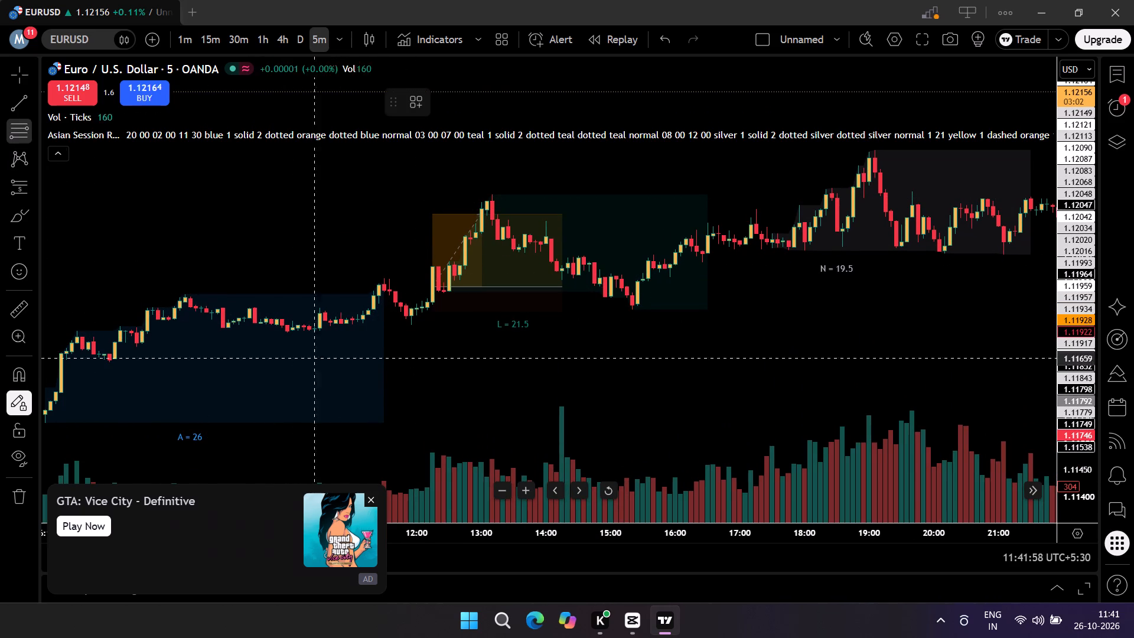
left_click(322, 330)
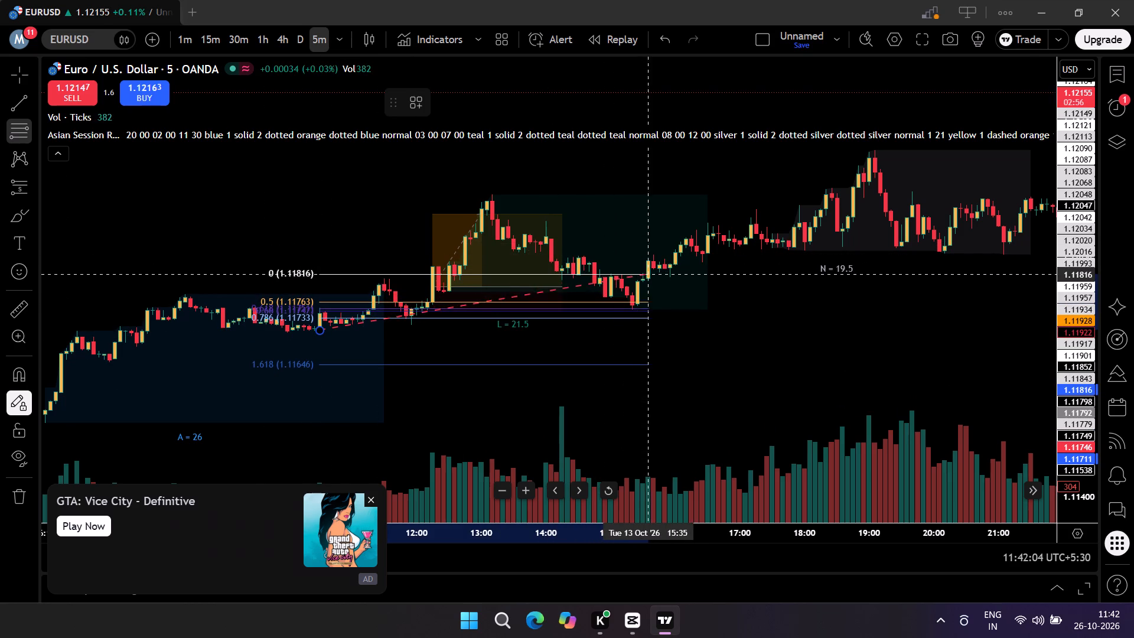
left_click(669, 278)
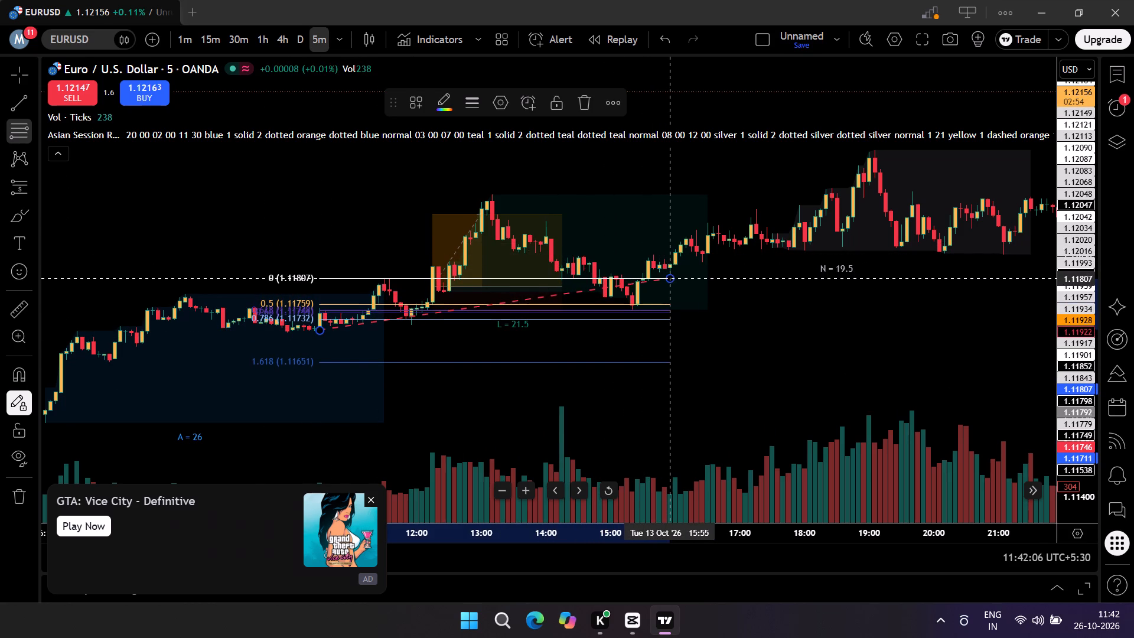
key("Escape")
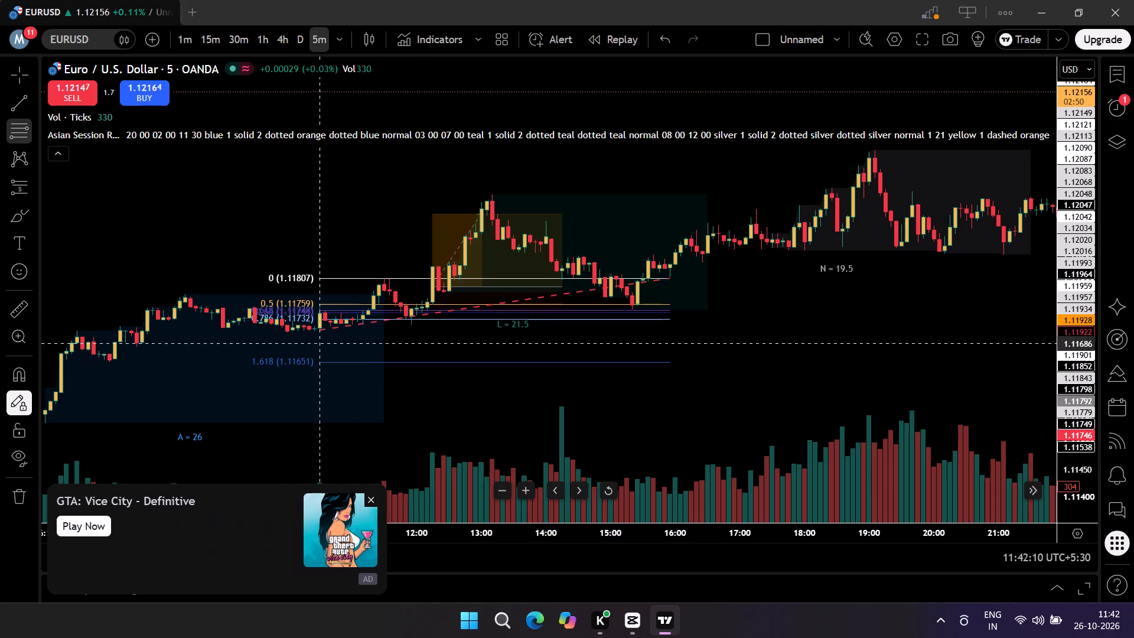
left_click_drag(210, 242, 404, 204)
key("Escape")
key("Escape")
Examine the early hours of 13 October, working back through the 12 October New York and London sessions to the Asian range.
left_click_drag(164, 258, 706, 236)
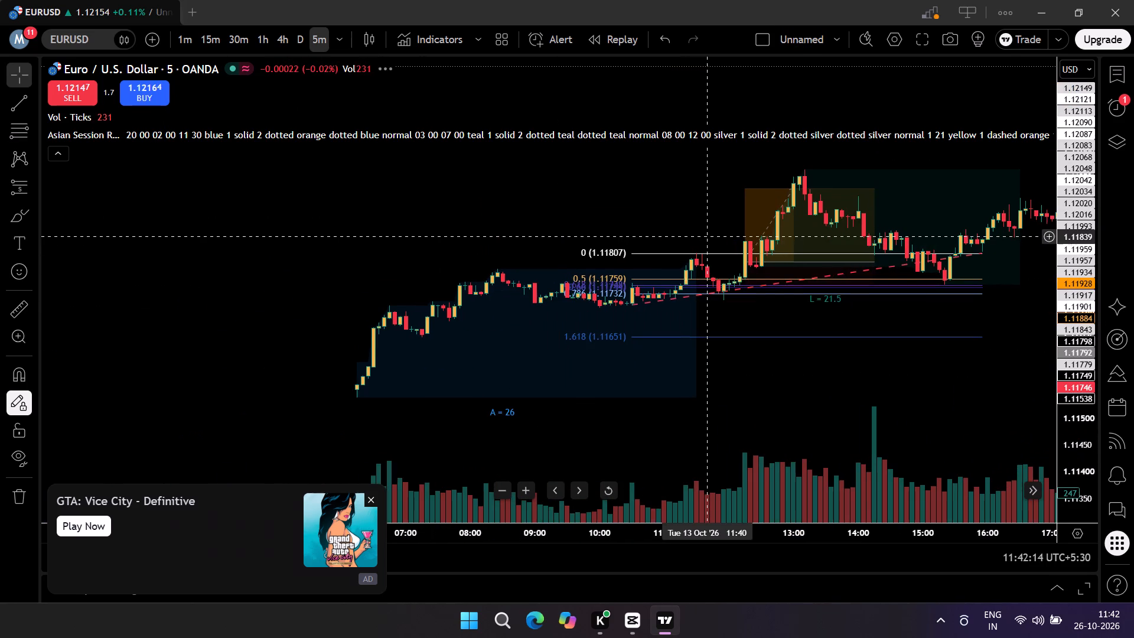
left_click_drag(255, 301, 641, 240)
left_click_drag(311, 305, 685, 310)
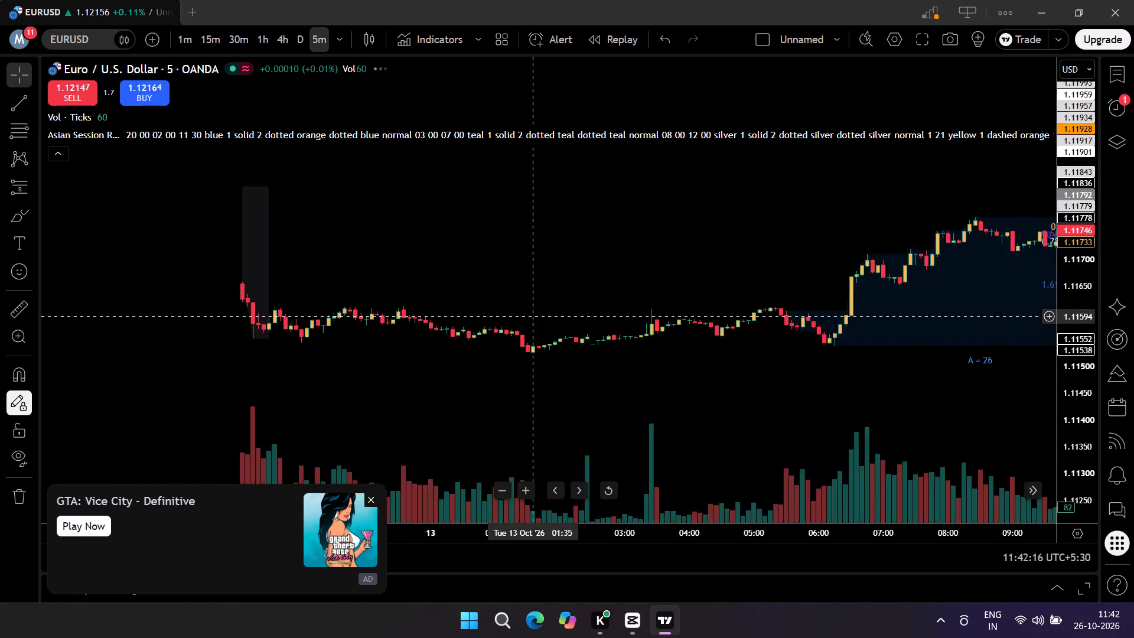
left_click_drag(685, 310, 725, 303)
left_click_drag(286, 337, 673, 361)
left_click_drag(353, 262, 403, 292)
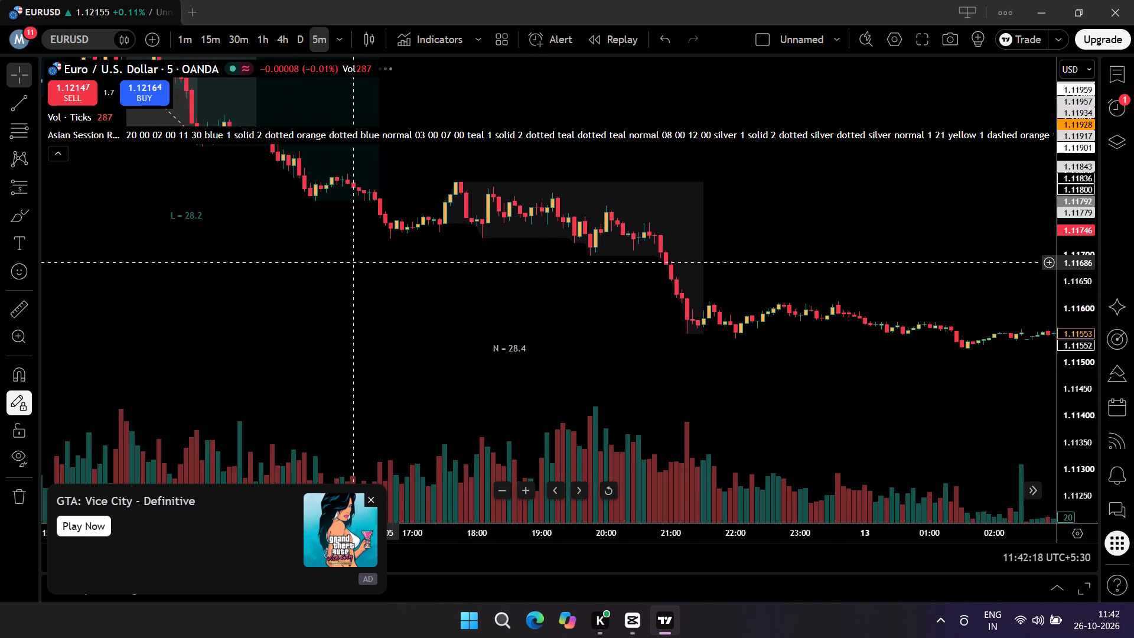
left_click_drag(403, 292, 799, 393)
left_click_drag(447, 254, 633, 431)
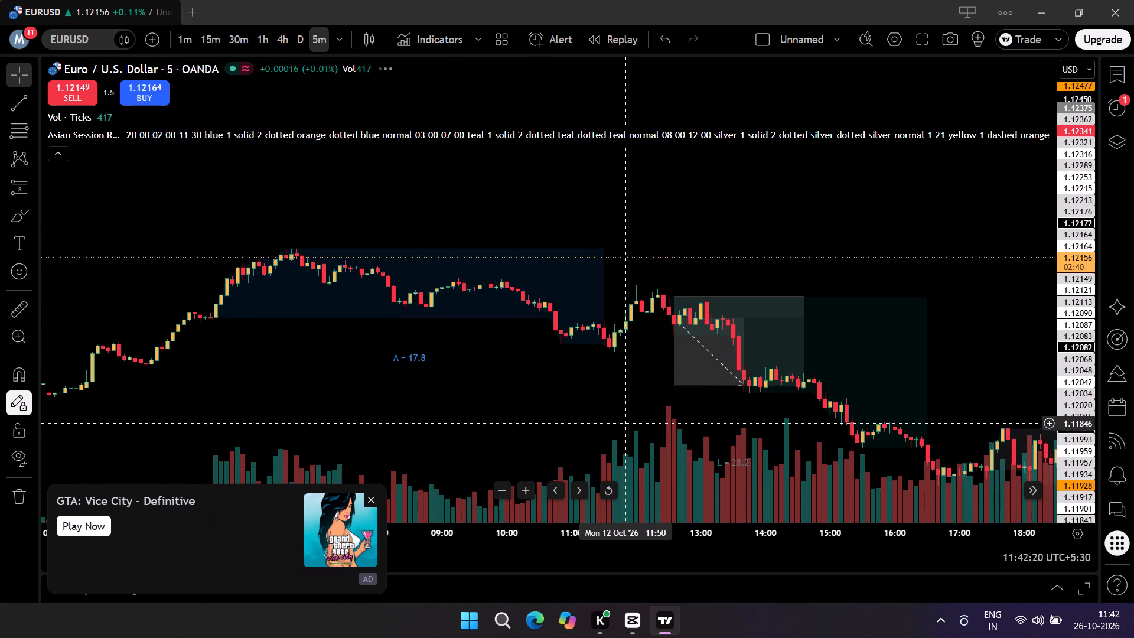
Draw a Fib retracement on 12 October from the Asian-session high at about 1.12174 down to 1.11981, ending at 17:25.
left_click_drag(578, 390, 505, 368)
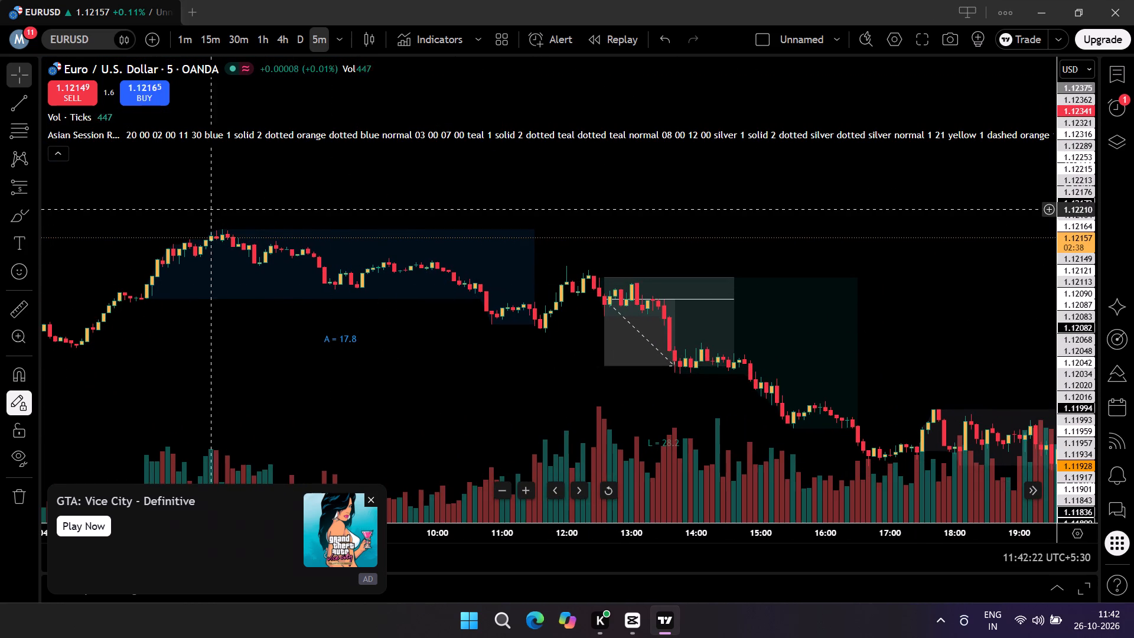
left_click(14, 132)
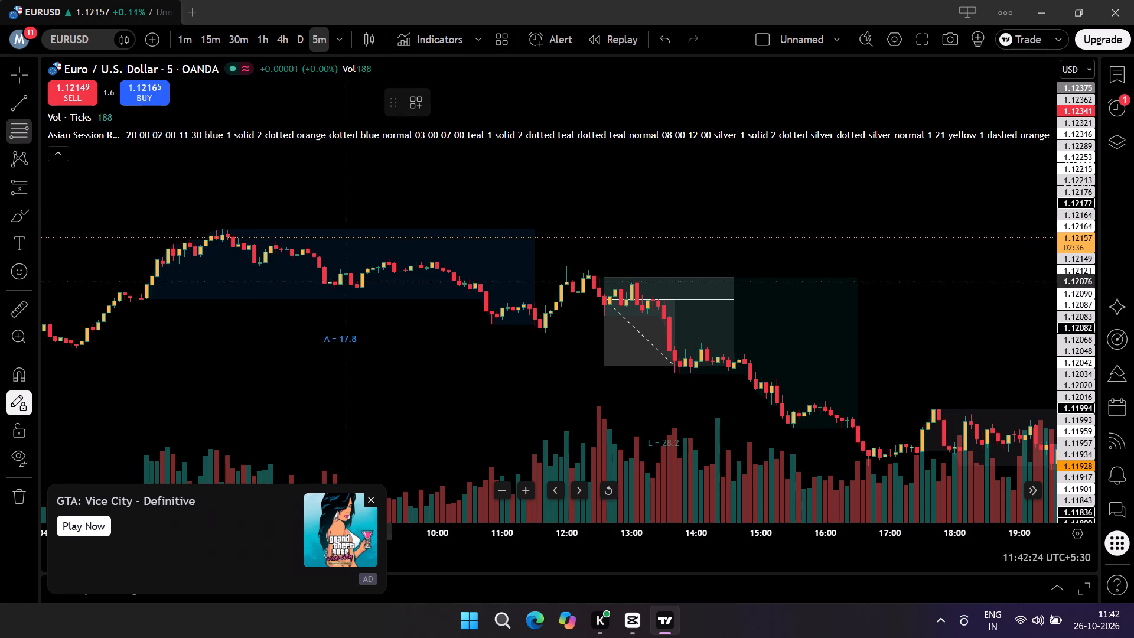
left_click_drag(220, 228, 792, 329)
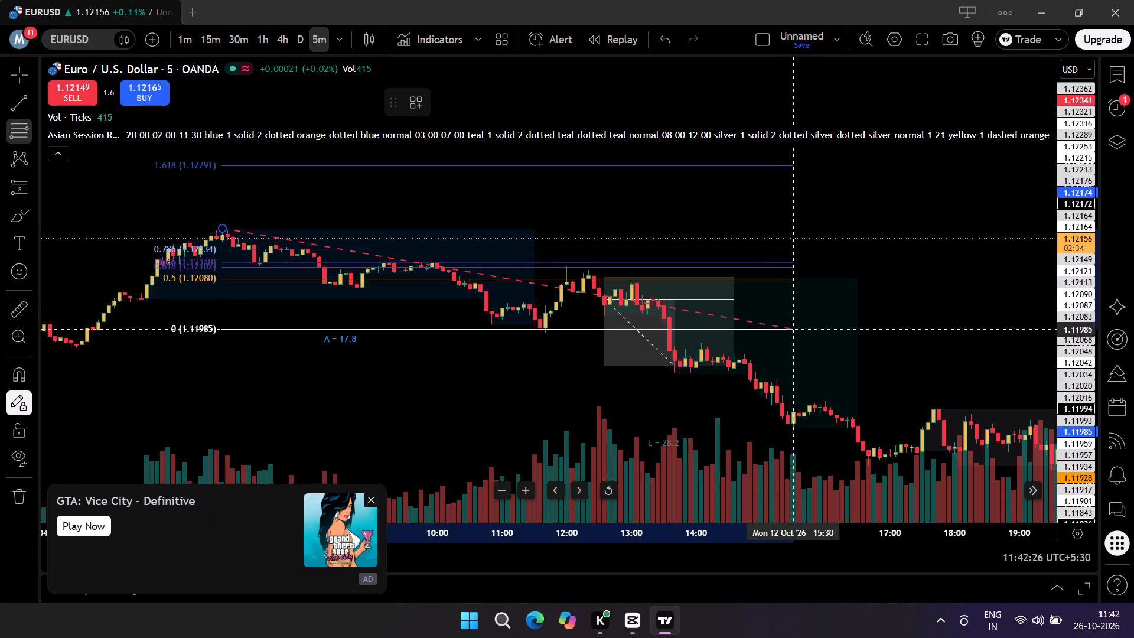
left_click_drag(792, 329, 918, 331)
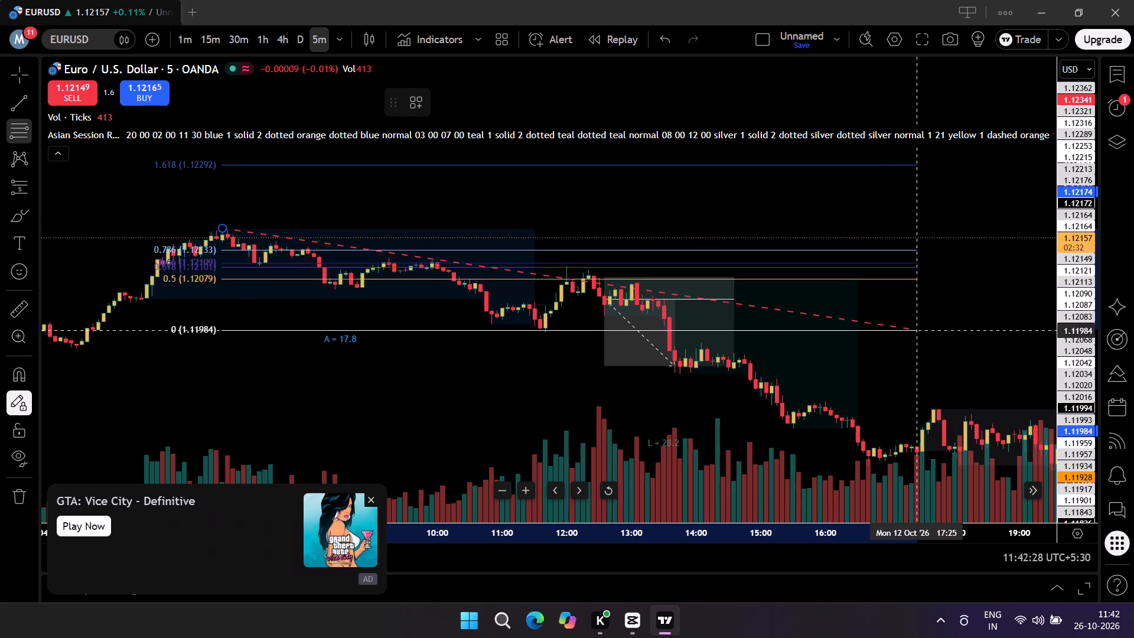
left_click_drag(918, 331, 920, 331)
left_click(918, 331)
key("grave")
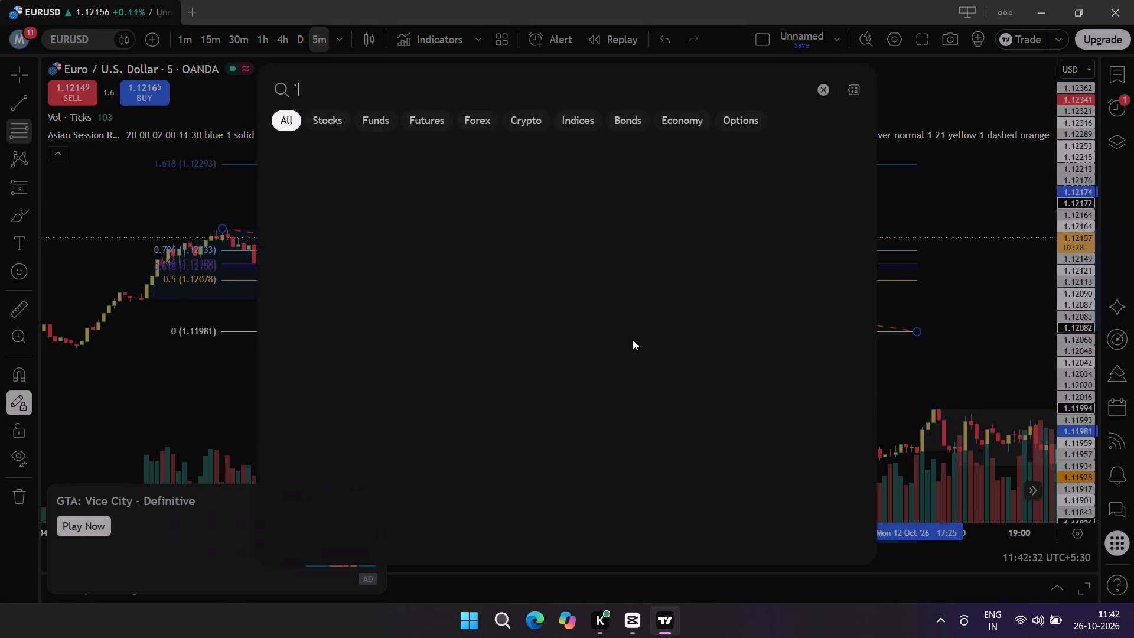
key("Escape")
key("Escape")
key("Escape")
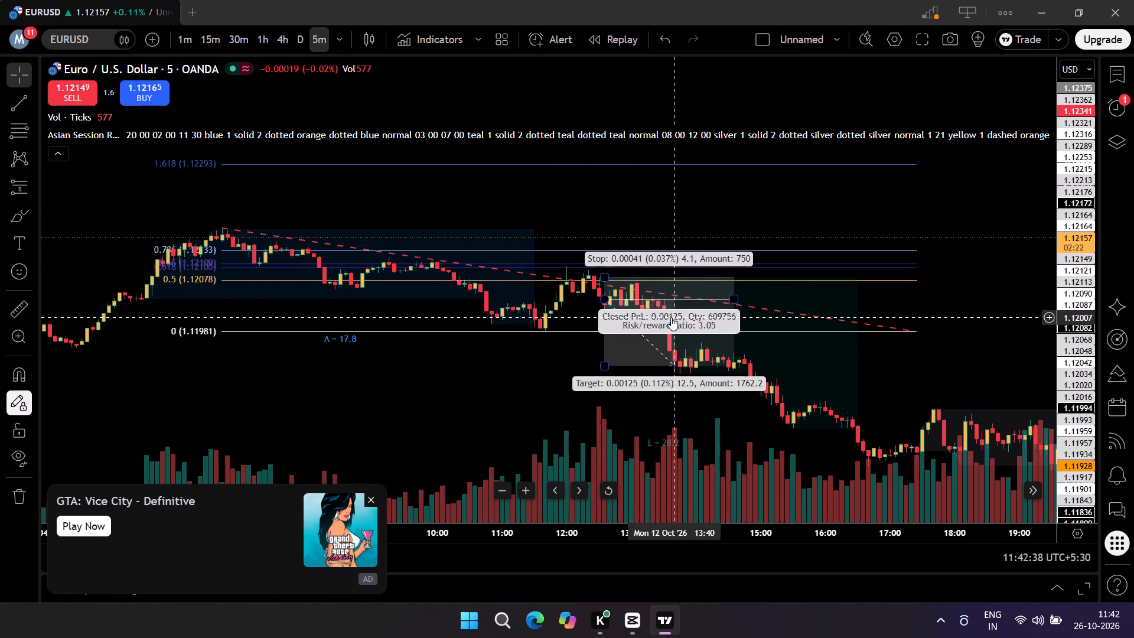
Move the 12 October short position to start at 12:05 with entry at about 1.12065, and raise its target to about 1.11985.
left_click_drag(666, 317, 630, 303)
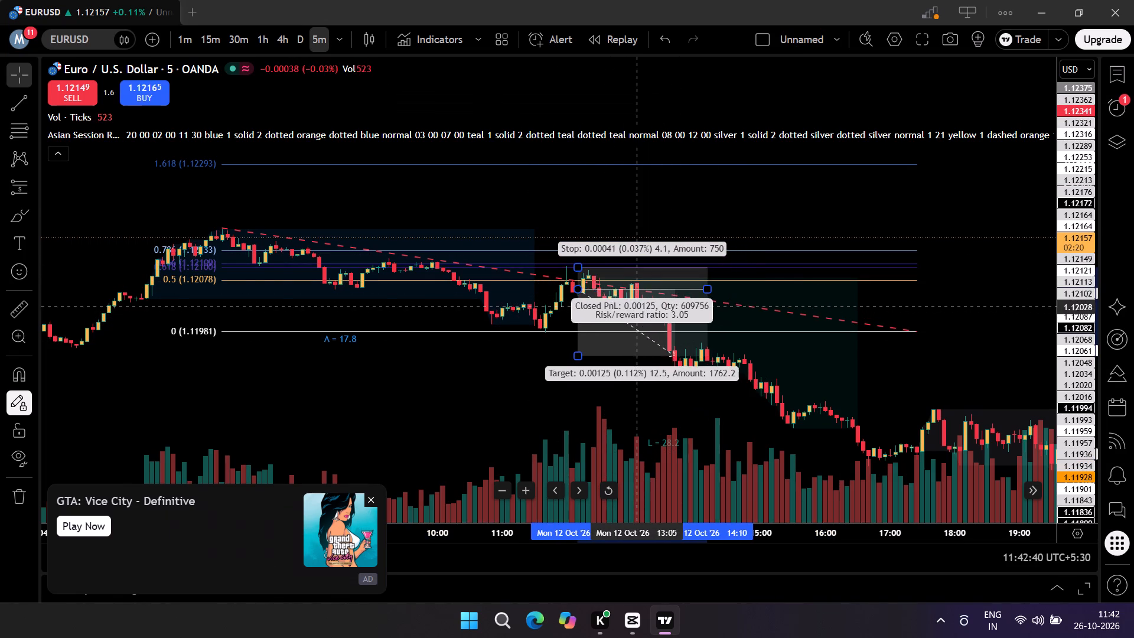
left_click_drag(630, 303, 633, 300)
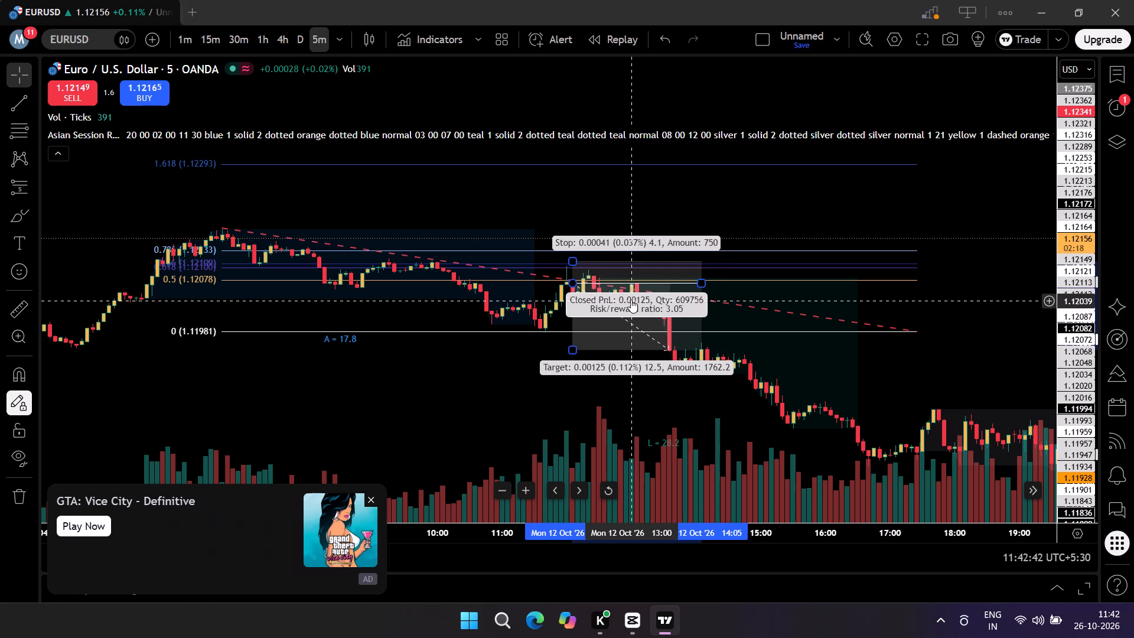
left_click(599, 298)
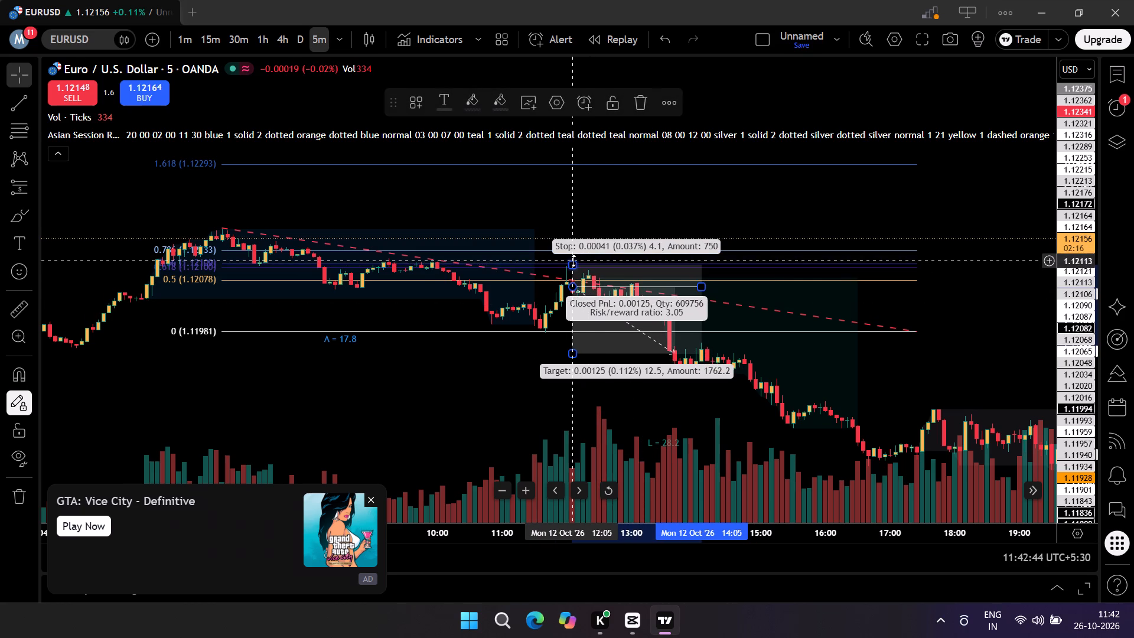
left_click(573, 261)
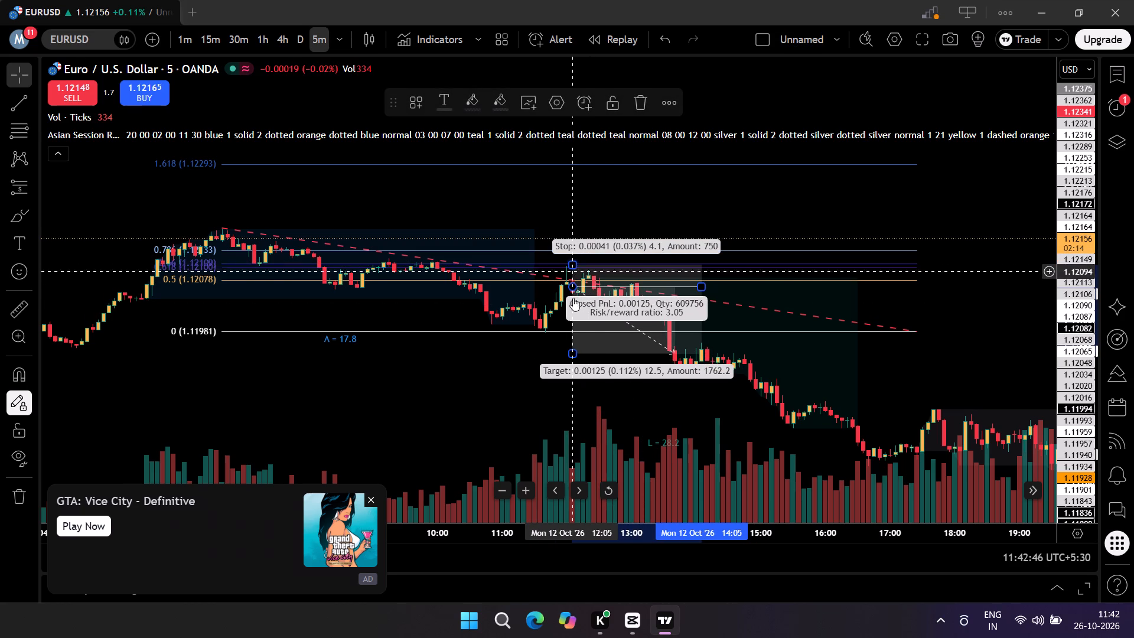
left_click_drag(571, 352, 572, 331)
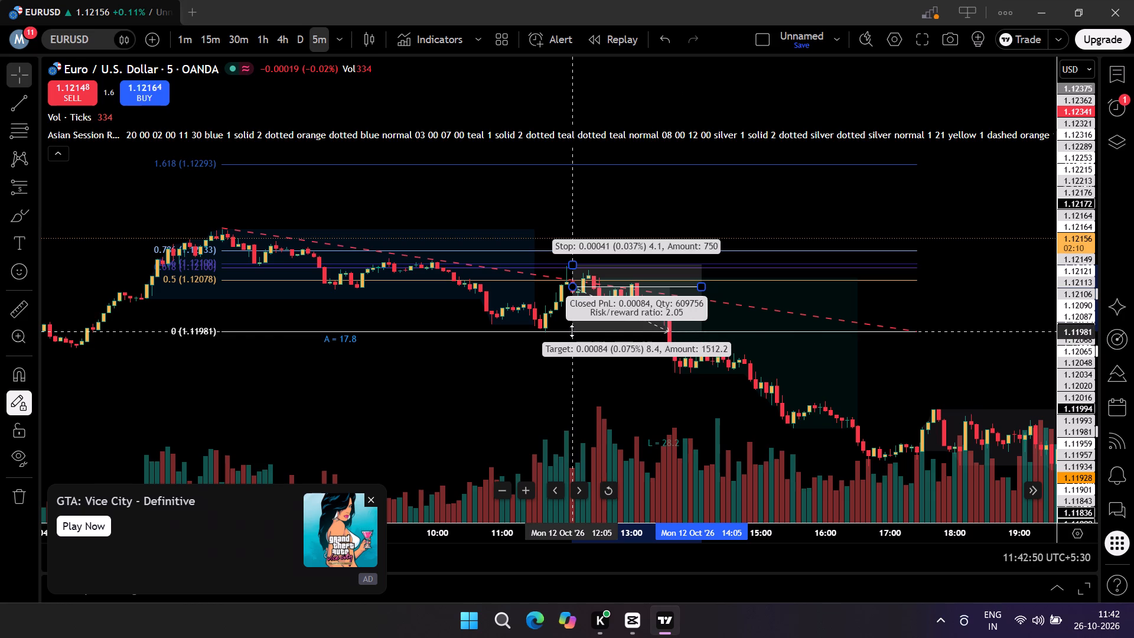
left_click_drag(572, 331, 572, 329)
left_click(536, 354)
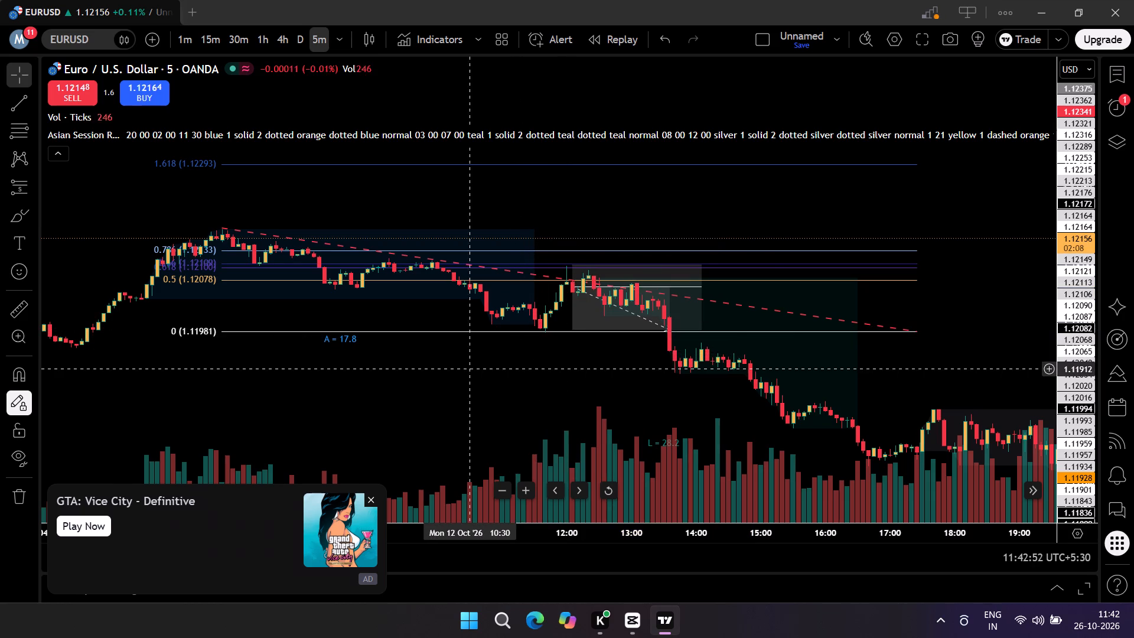
Draw a Fib retracement on 9 October from the 11:05 high at about 1.12422 down to 1.12053, ending at 20:00.
left_click_drag(465, 368, 891, 317)
left_click_drag(380, 368, 836, 311)
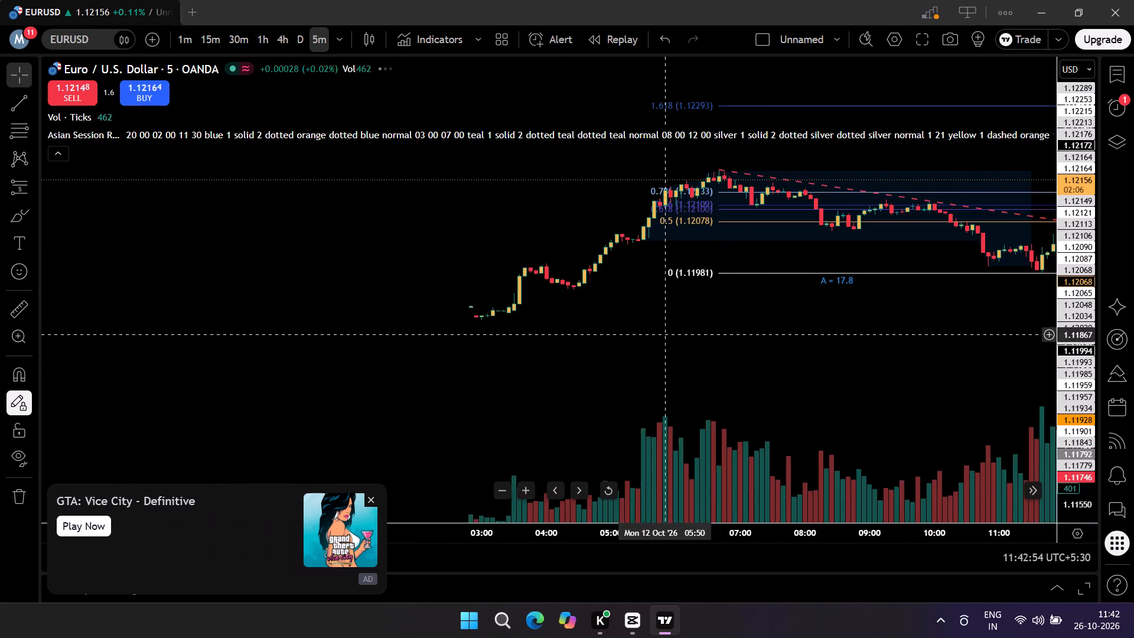
left_click_drag(215, 351, 689, 240)
left_click_drag(243, 318, 724, 386)
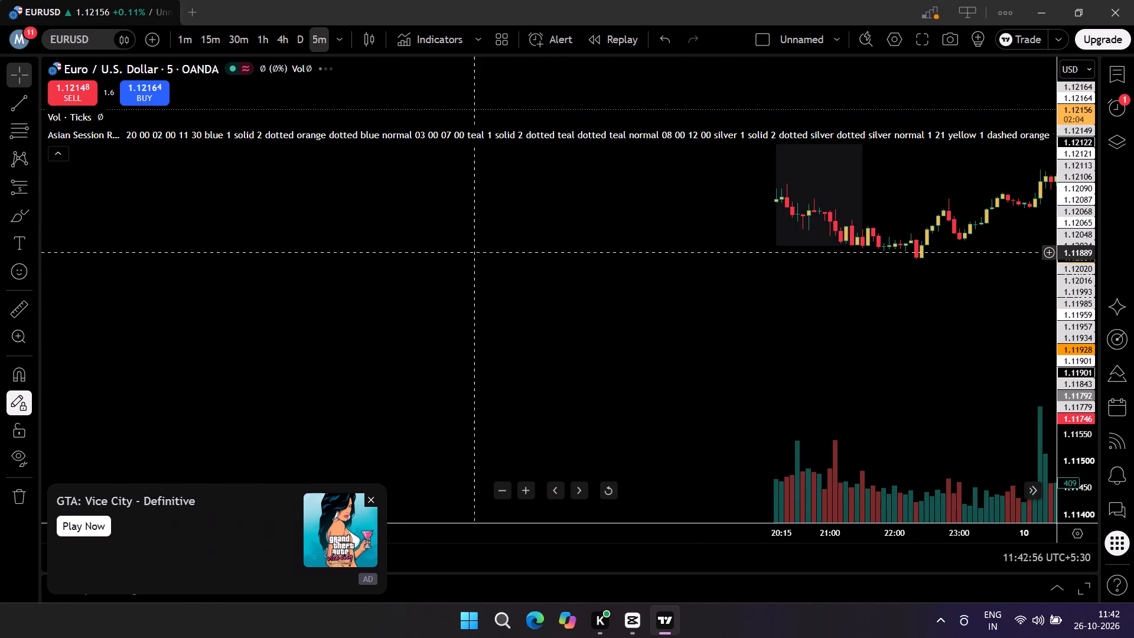
left_click_drag(478, 255, 738, 370)
left_click_drag(693, 283, 700, 311)
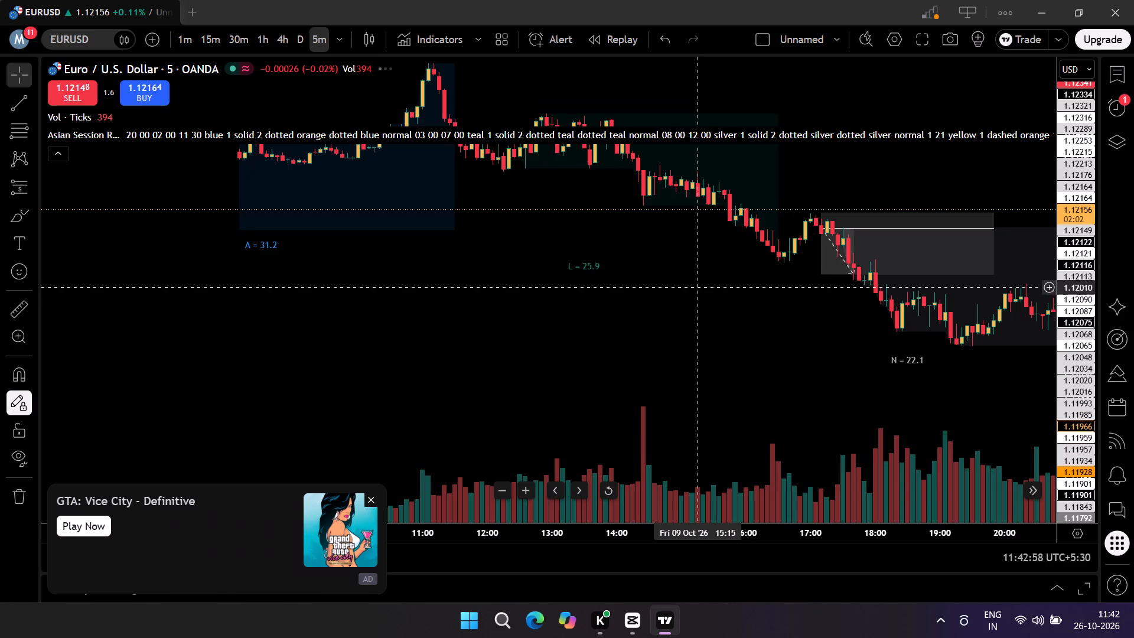
left_click_drag(700, 311, 665, 391)
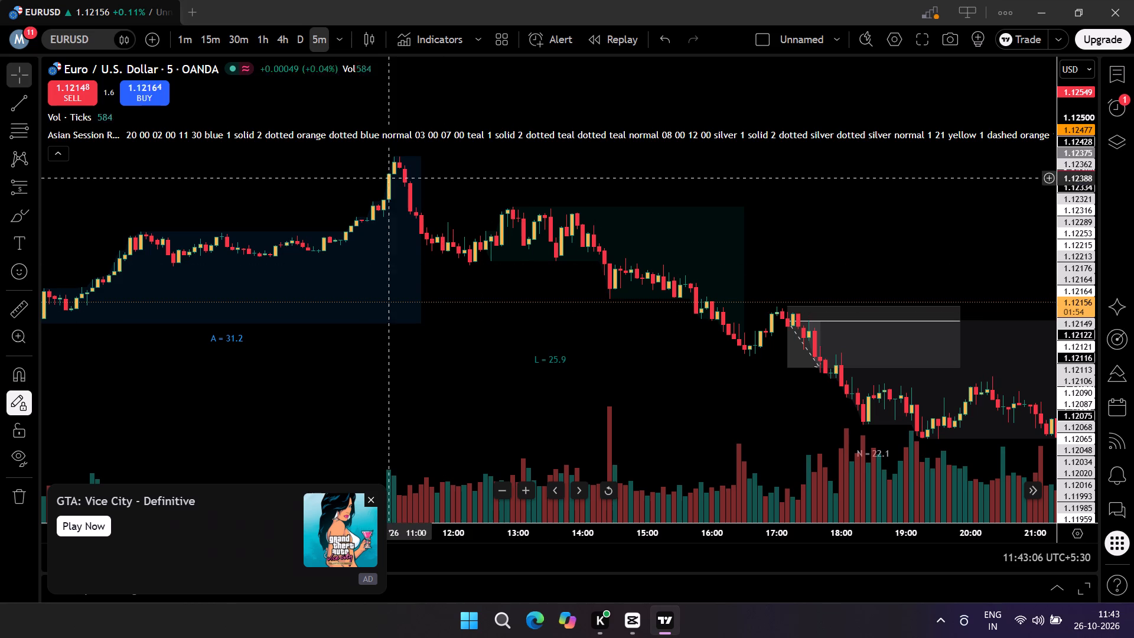
left_click(17, 136)
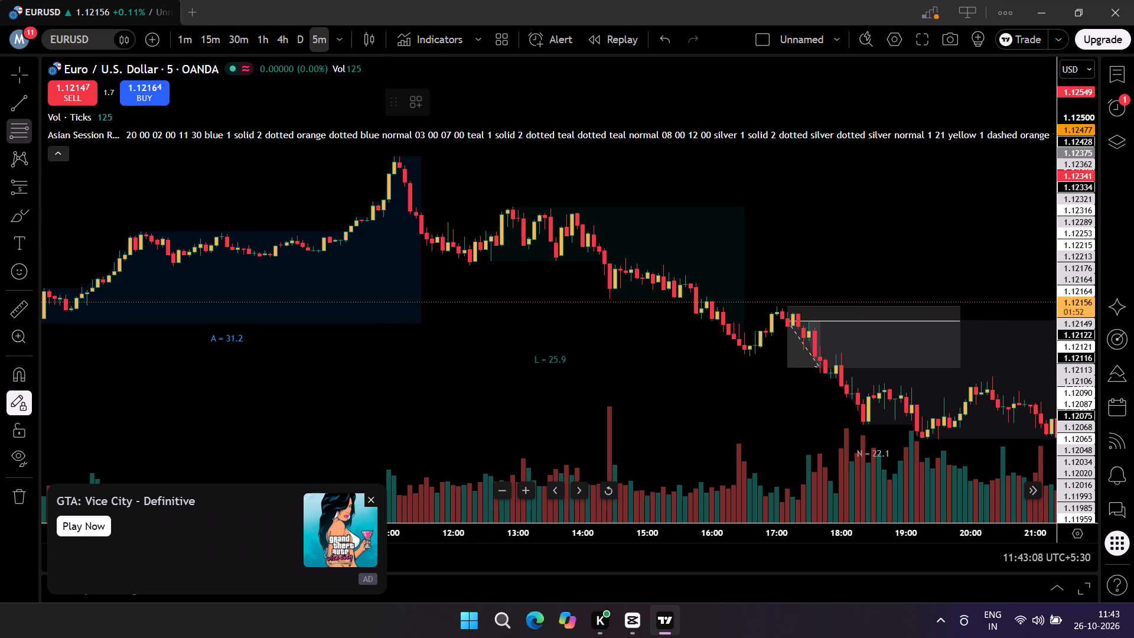
left_click_drag(393, 159, 940, 374)
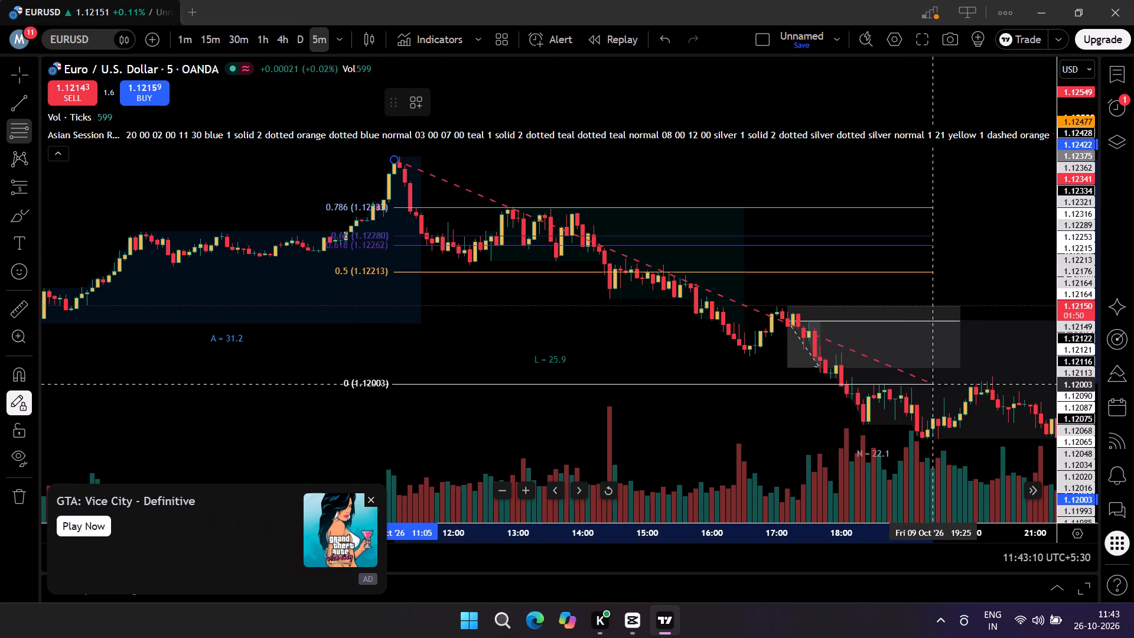
left_click_drag(940, 374, 987, 355)
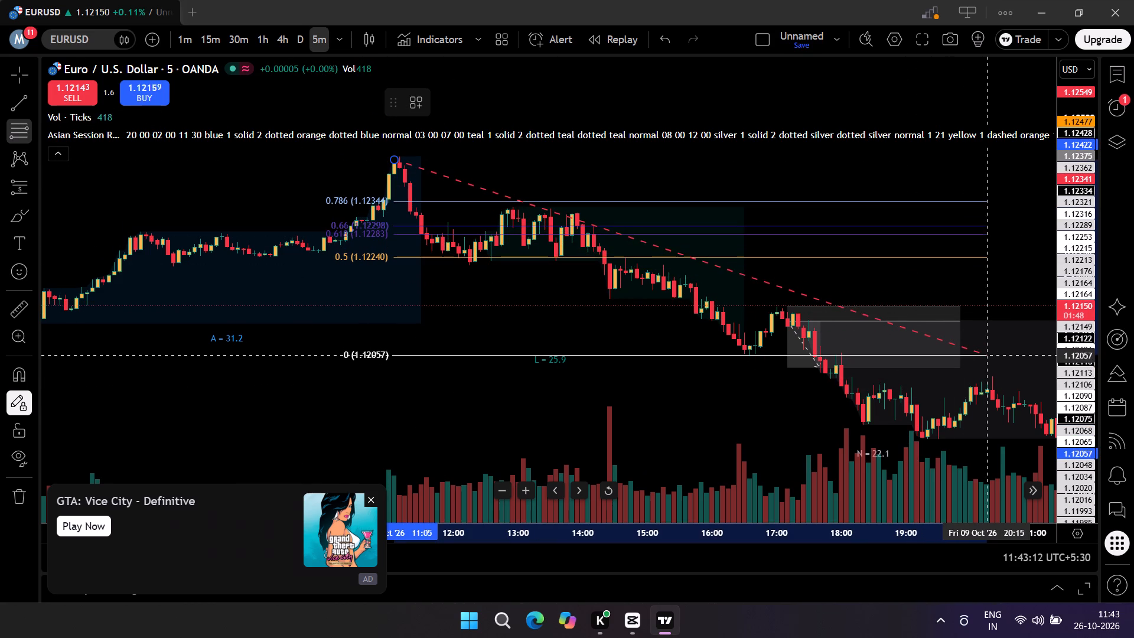
left_click_drag(987, 355, 970, 362)
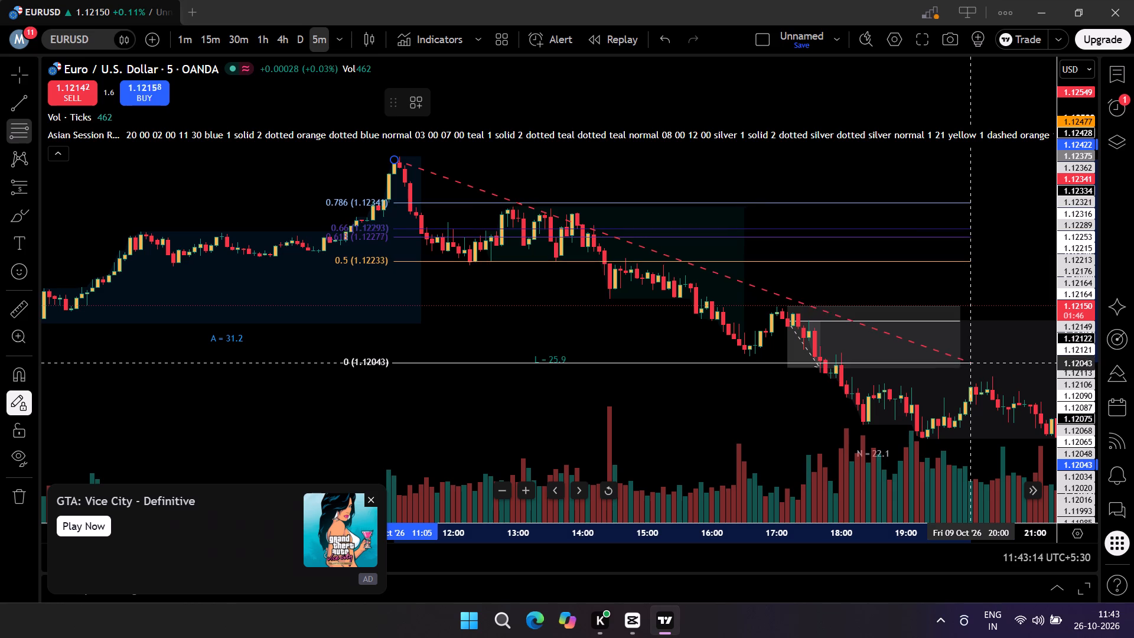
left_click_drag(970, 362, 970, 357)
left_click(970, 357)
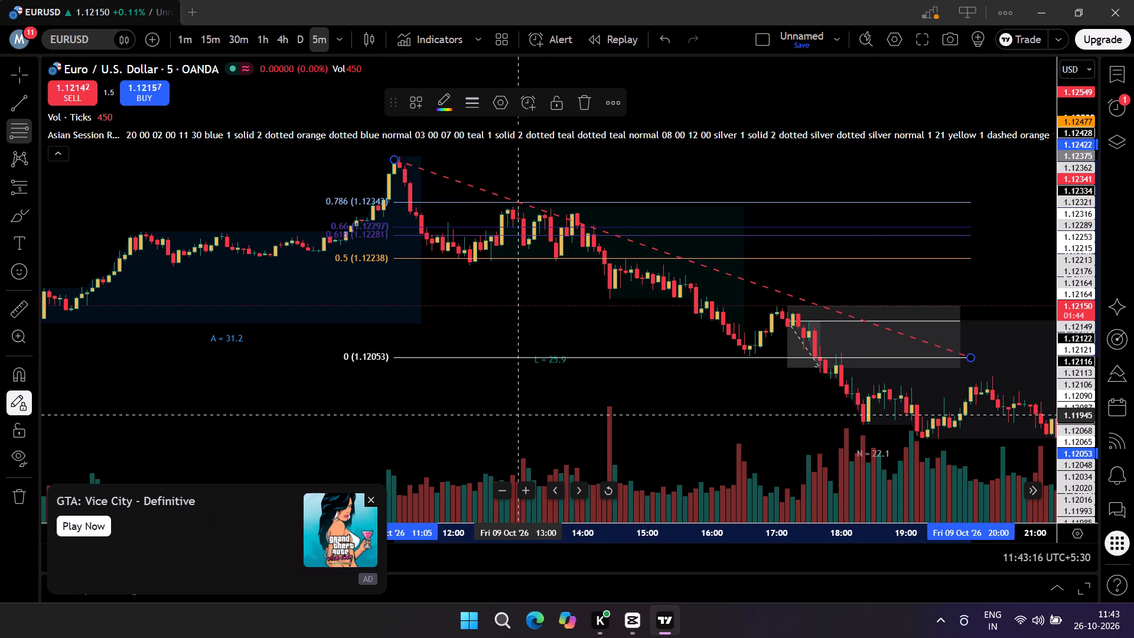
key("Escape")
key("Escape")
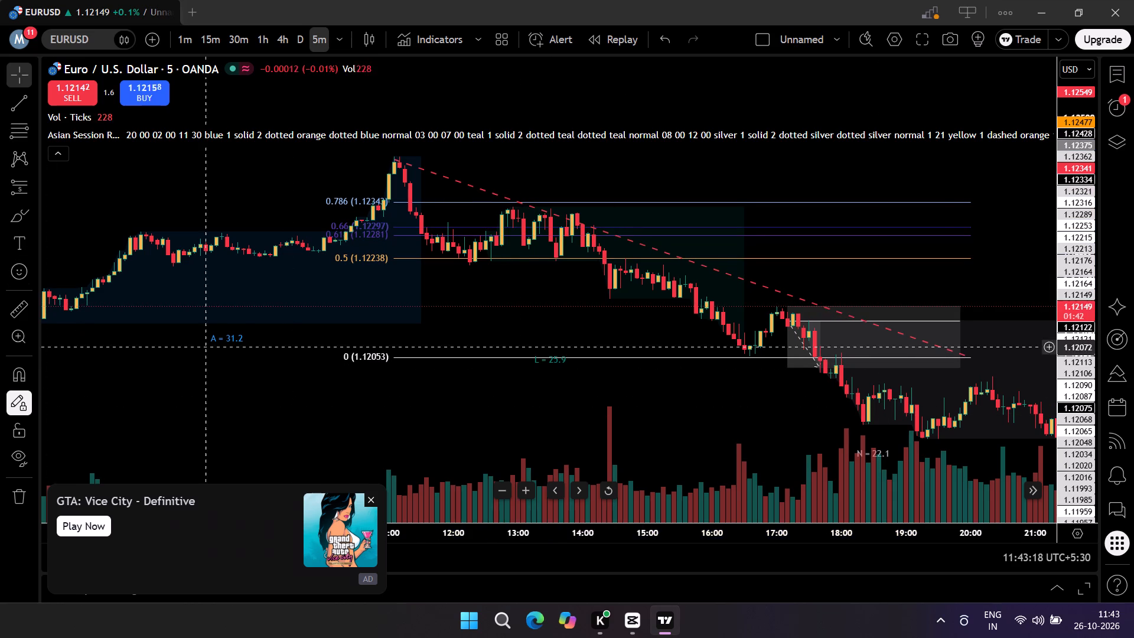
Draw a thin rectangle zone on 9 October from about 01:30 to 20:40, with its top at about 1.12133.
scroll(240, 363, "down", 4)
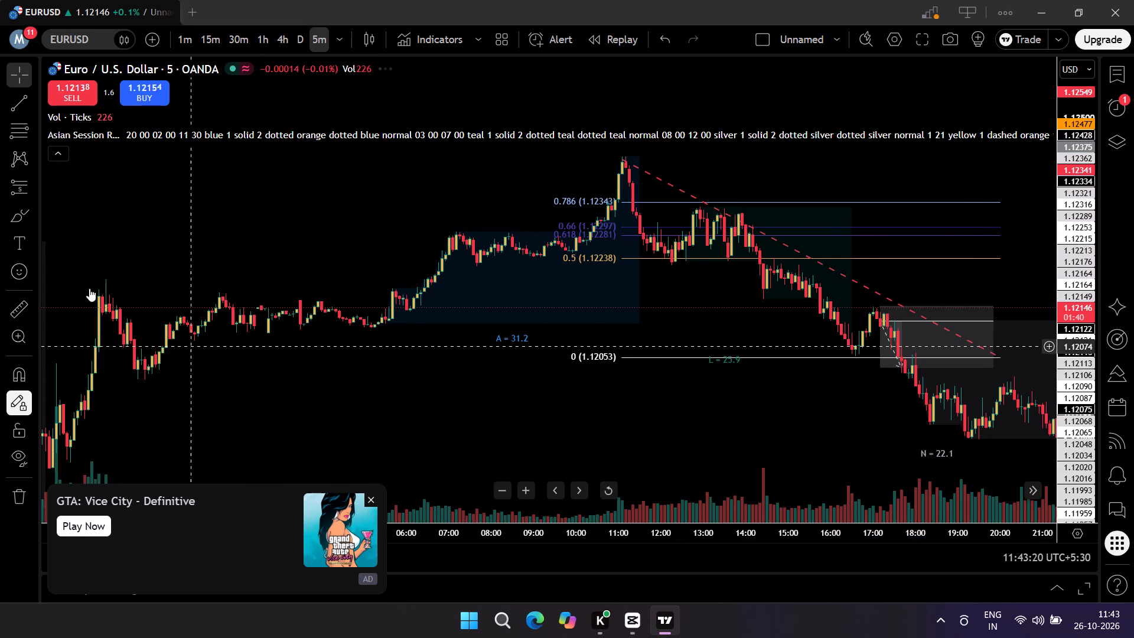
left_click(33, 237)
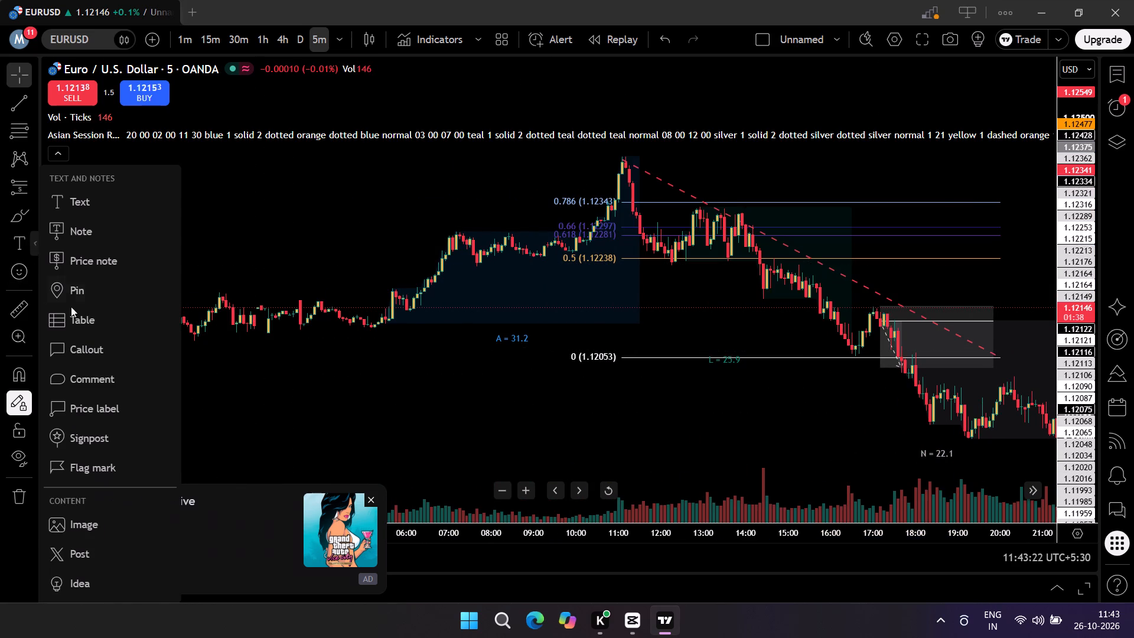
left_click(34, 215)
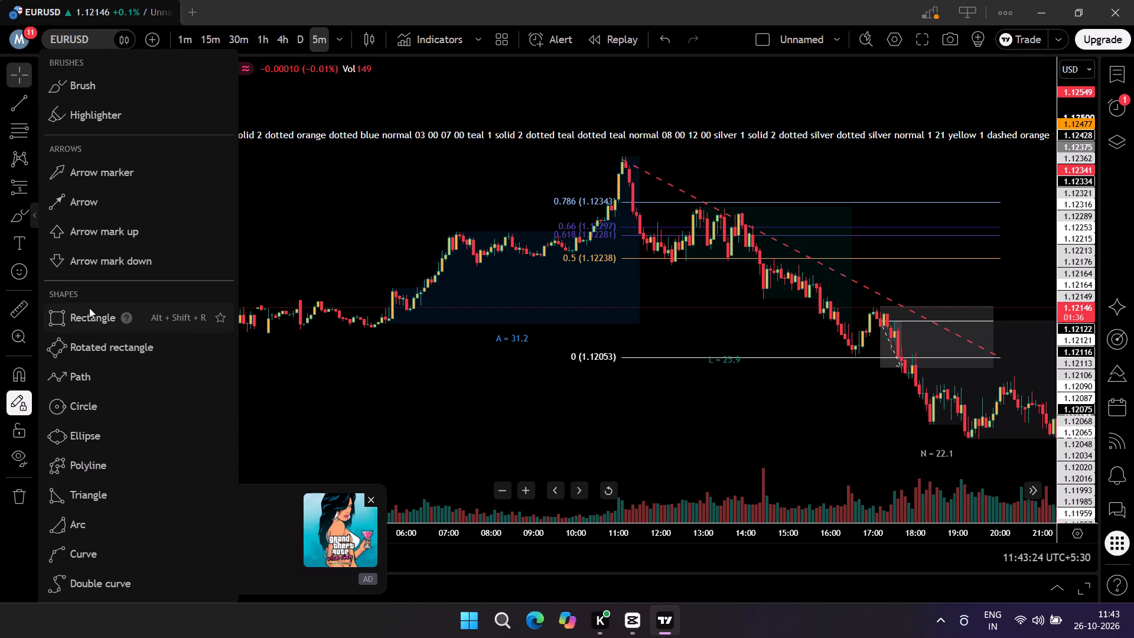
left_click(89, 308)
left_click_drag(214, 314, 623, 319)
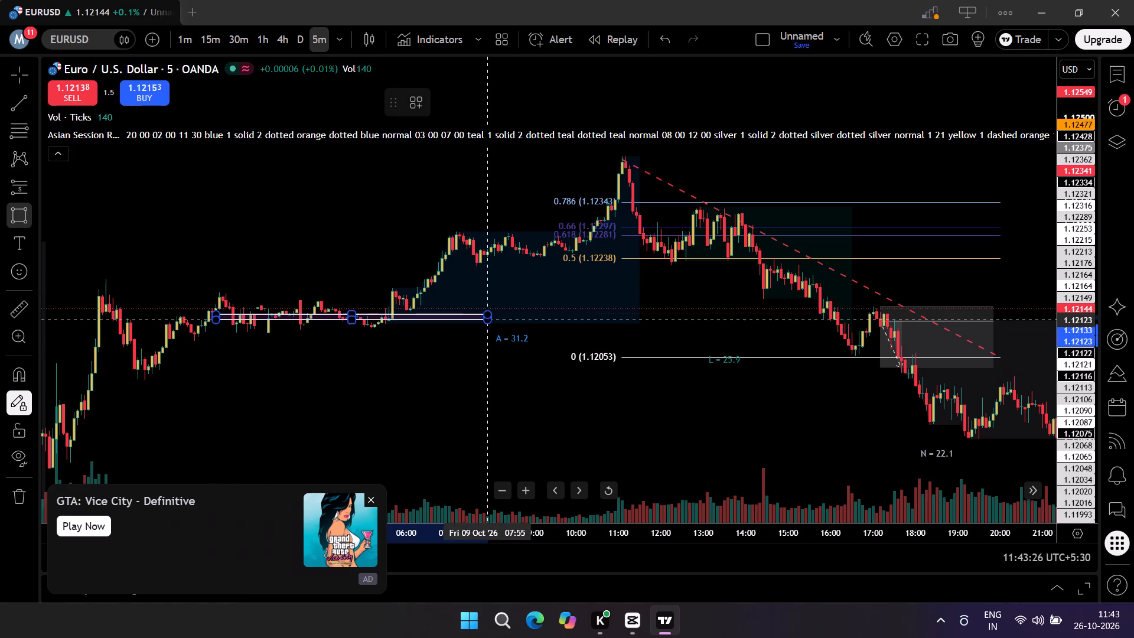
left_click_drag(623, 319, 1011, 289)
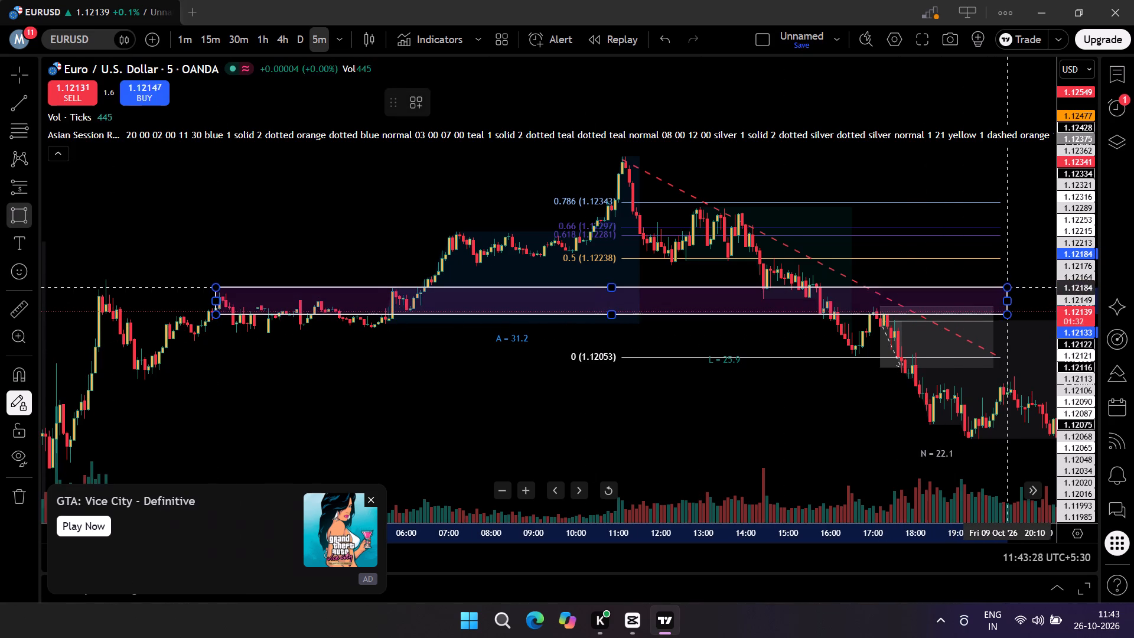
left_click_drag(1011, 289, 1055, 325)
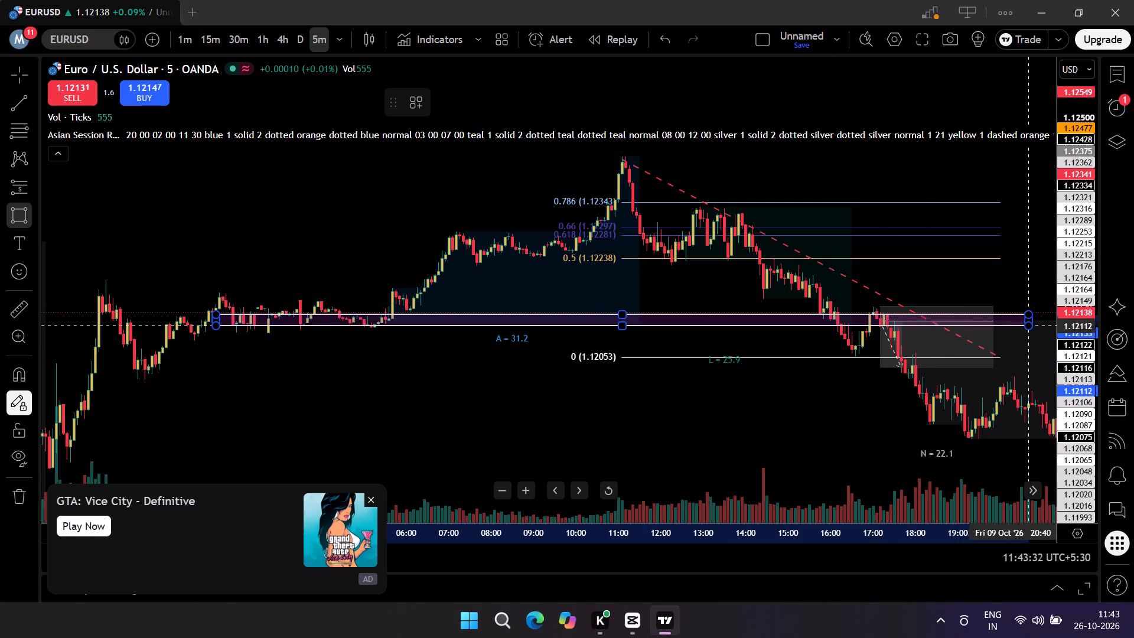
left_click(1033, 327)
left_click_drag(979, 323, 976, 309)
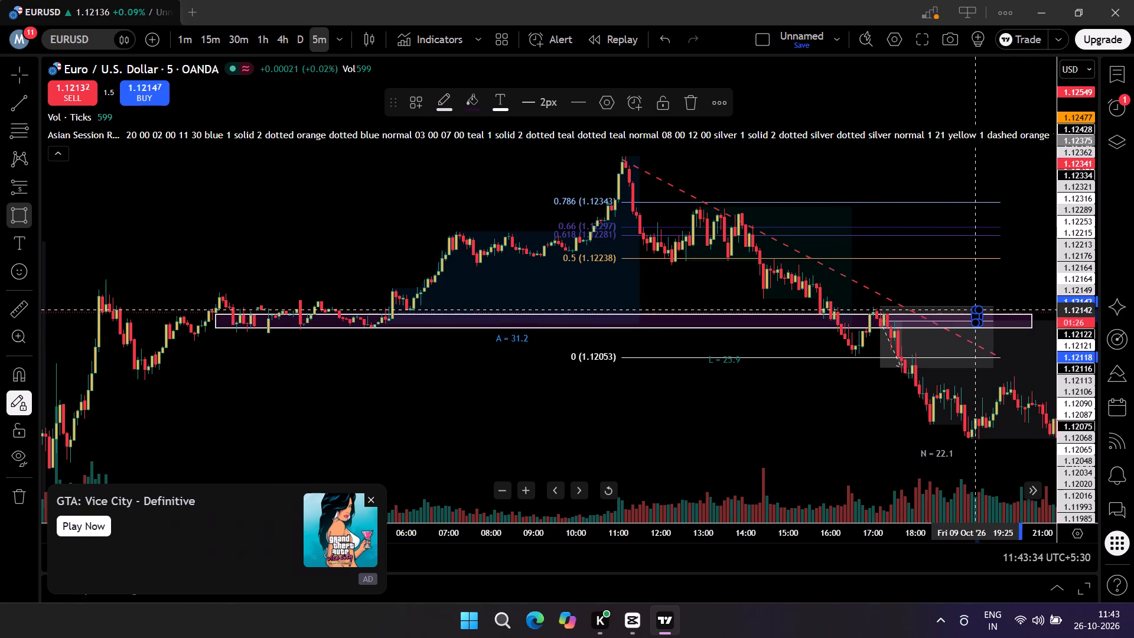
left_click_drag(976, 309, 975, 308)
key("Escape")
key("Escape")
key("Escape")
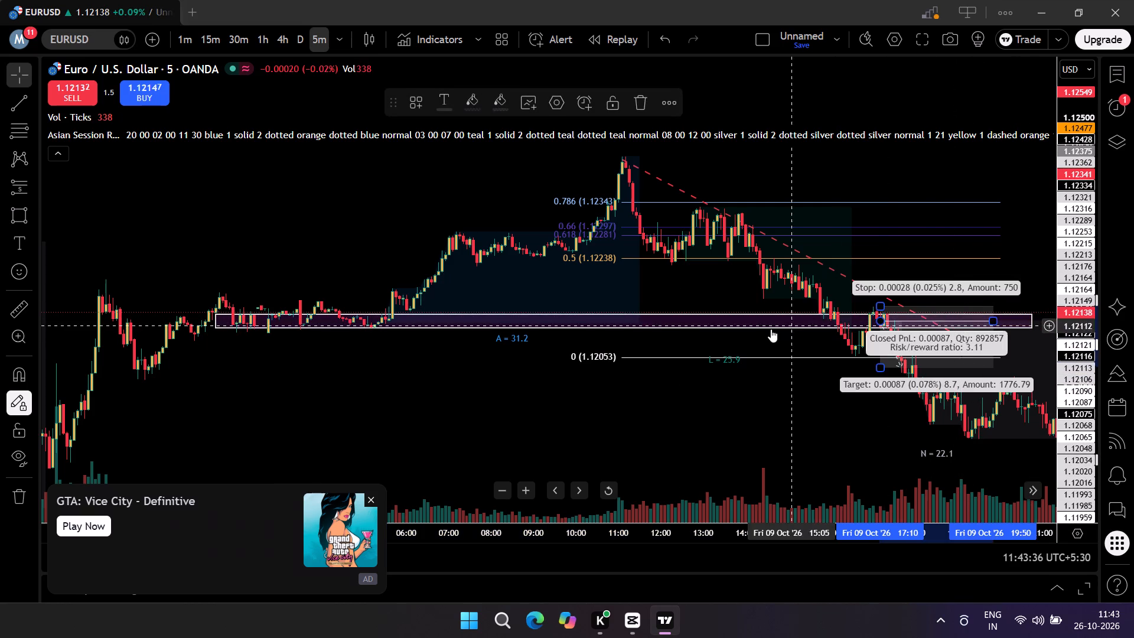
Shift the 9 October rectangle zone slightly up over the 17:00 swing high and forward in time, starting at about 02:10.
left_click_drag(770, 329, 768, 324)
left_click_drag(768, 324, 798, 320)
left_click(588, 424)
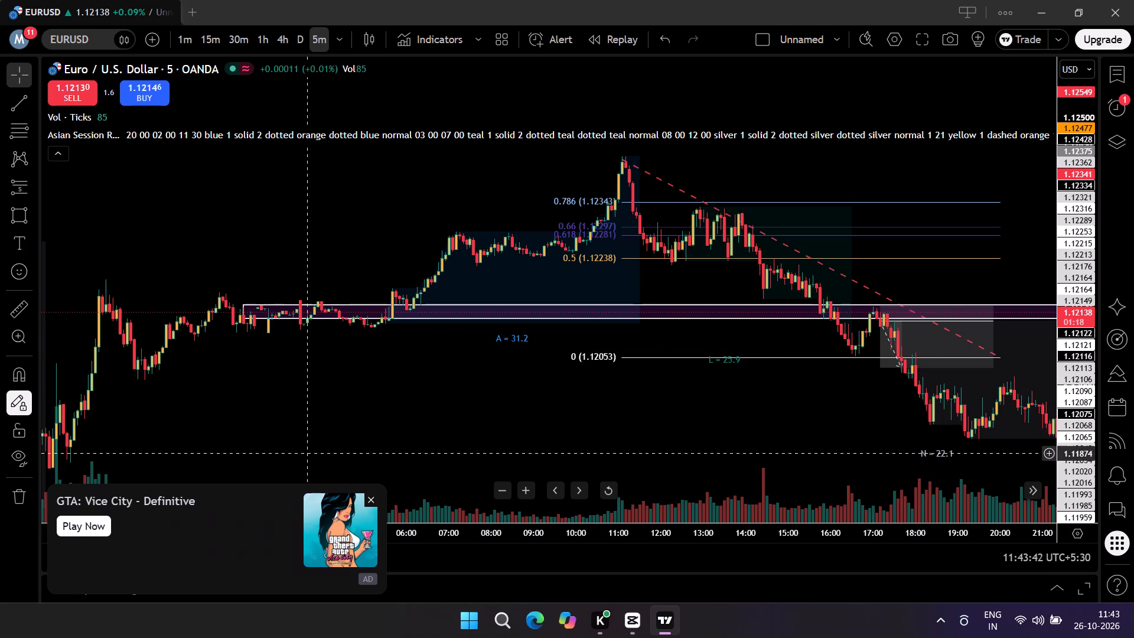
Draw a Fib retracement on 8 October from the 07:40 high at about 1.12125 down to 1.11901, ending at 18:15.
left_click_drag(335, 454, 731, 356)
left_click_drag(480, 407, 692, 282)
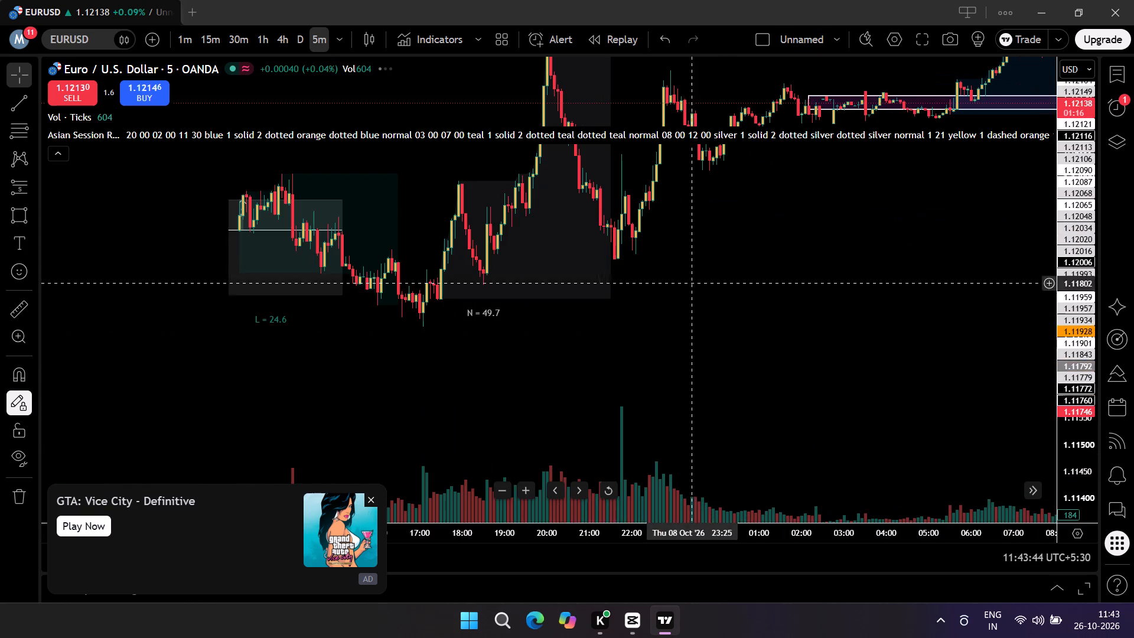
left_click_drag(485, 328, 901, 399)
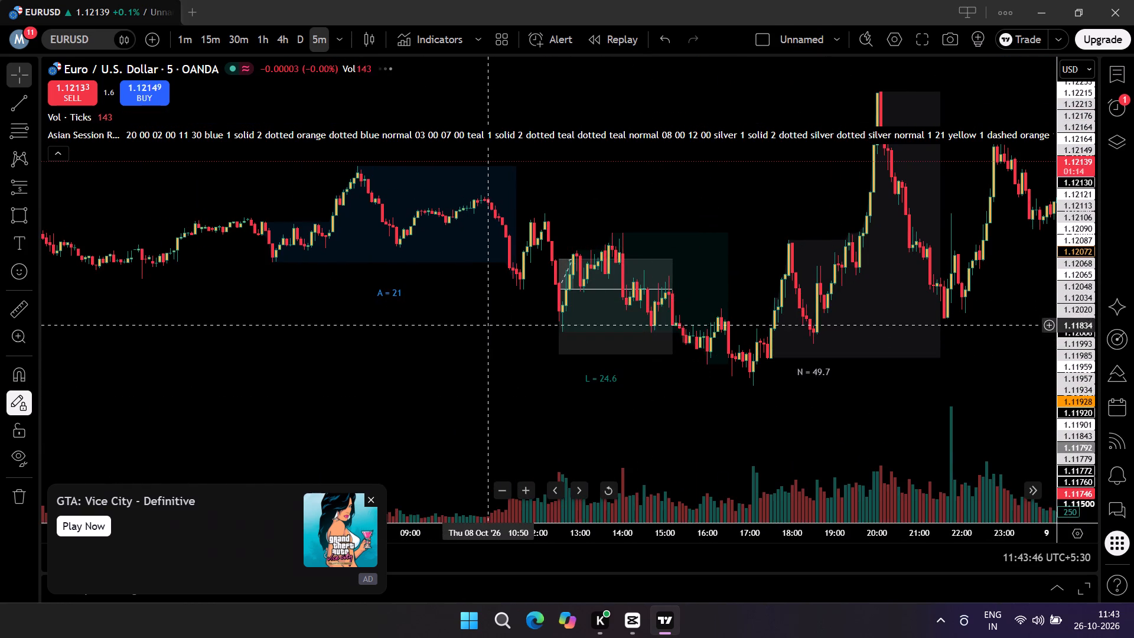
left_click(11, 131)
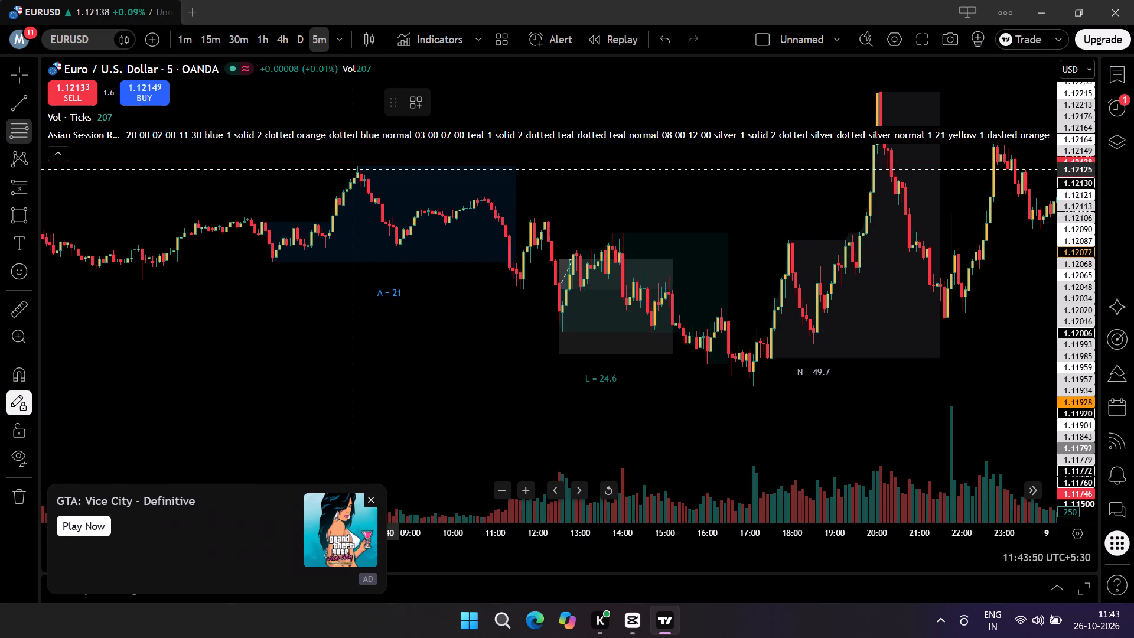
left_click_drag(355, 168, 734, 285)
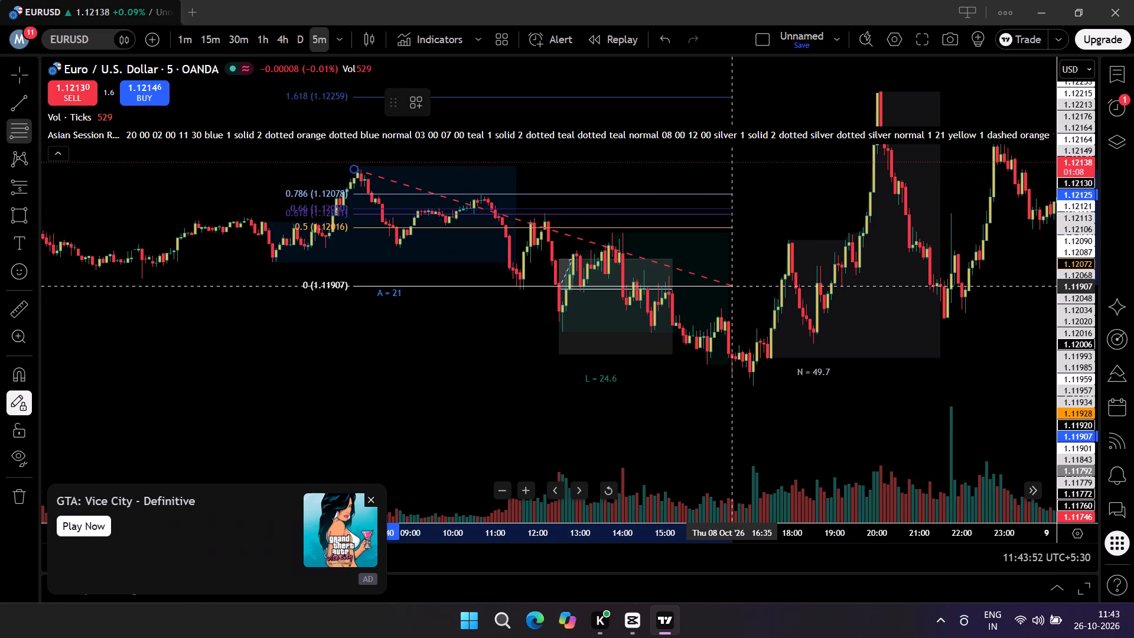
left_click_drag(734, 285, 820, 279)
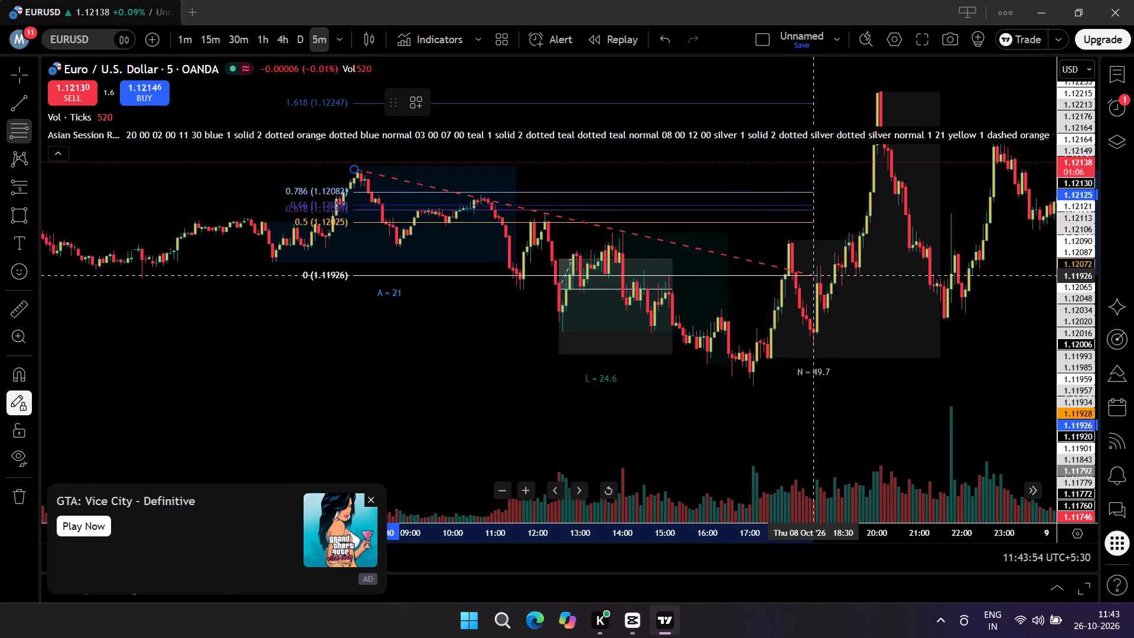
left_click_drag(820, 279, 836, 288)
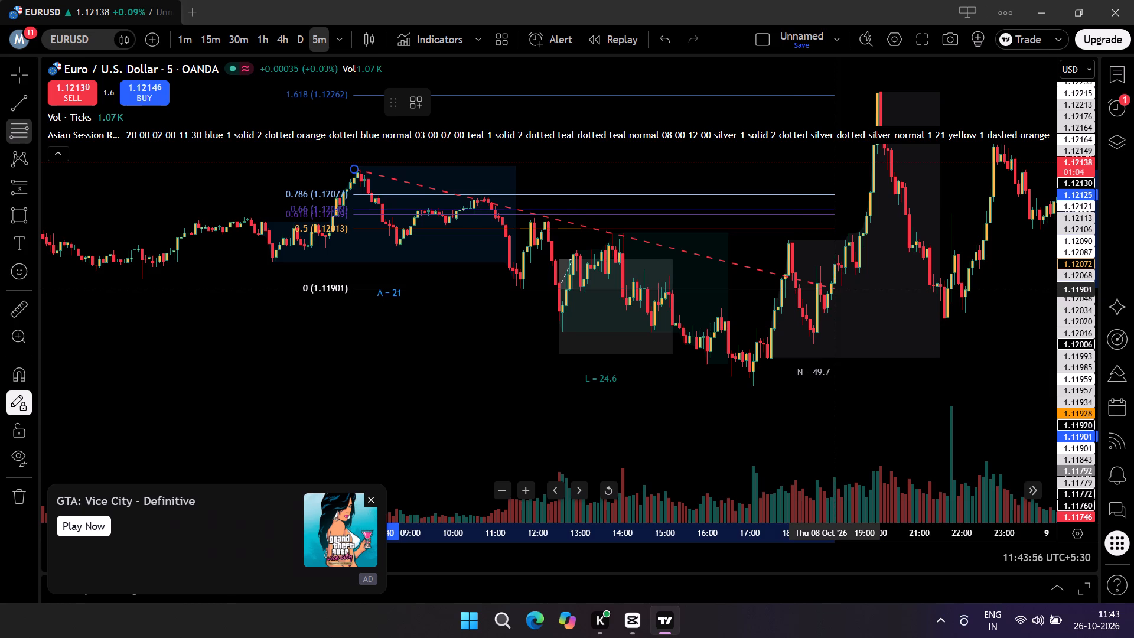
left_click(802, 288)
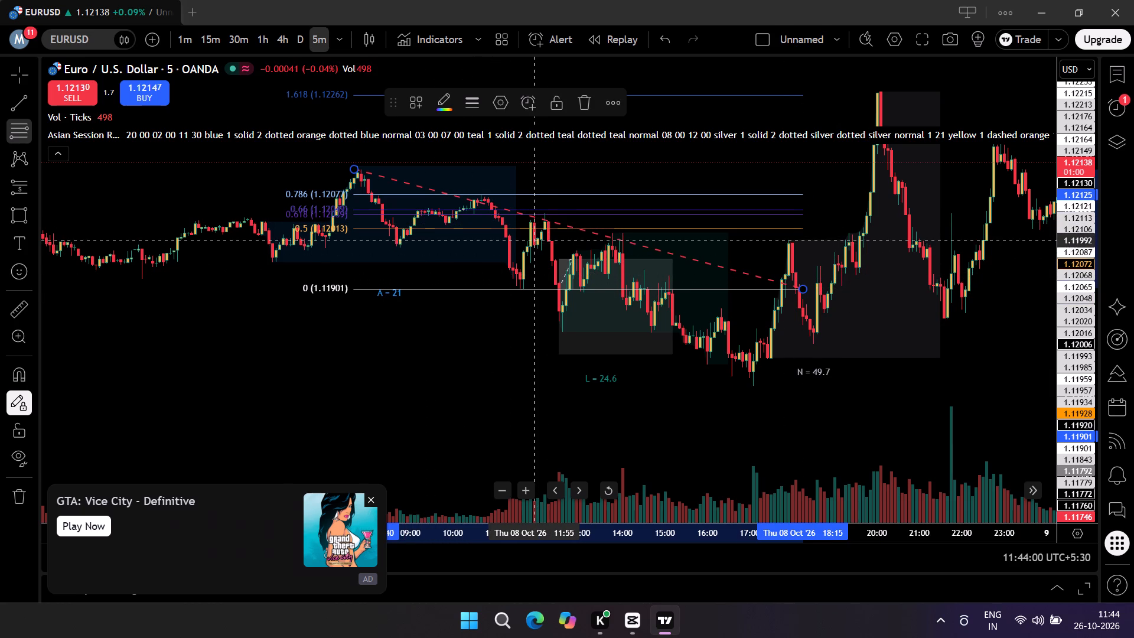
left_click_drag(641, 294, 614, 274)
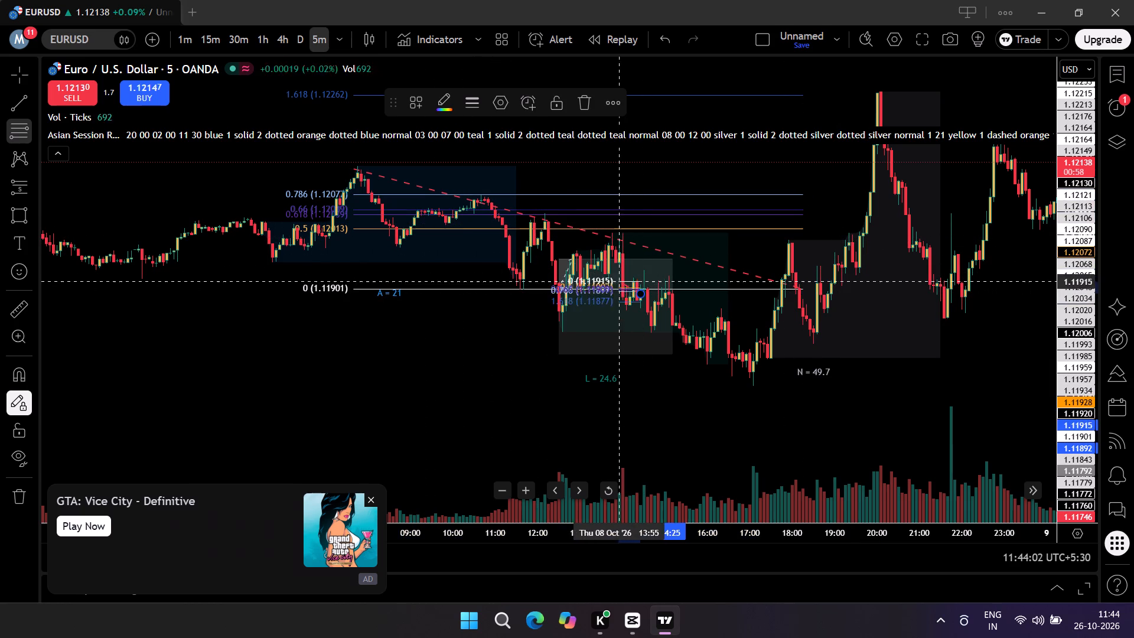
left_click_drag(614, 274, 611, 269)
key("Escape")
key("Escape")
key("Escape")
Move the 8 October short position to start at 11:55 with its entry at about 1.11989.
left_click_drag(623, 301, 597, 242)
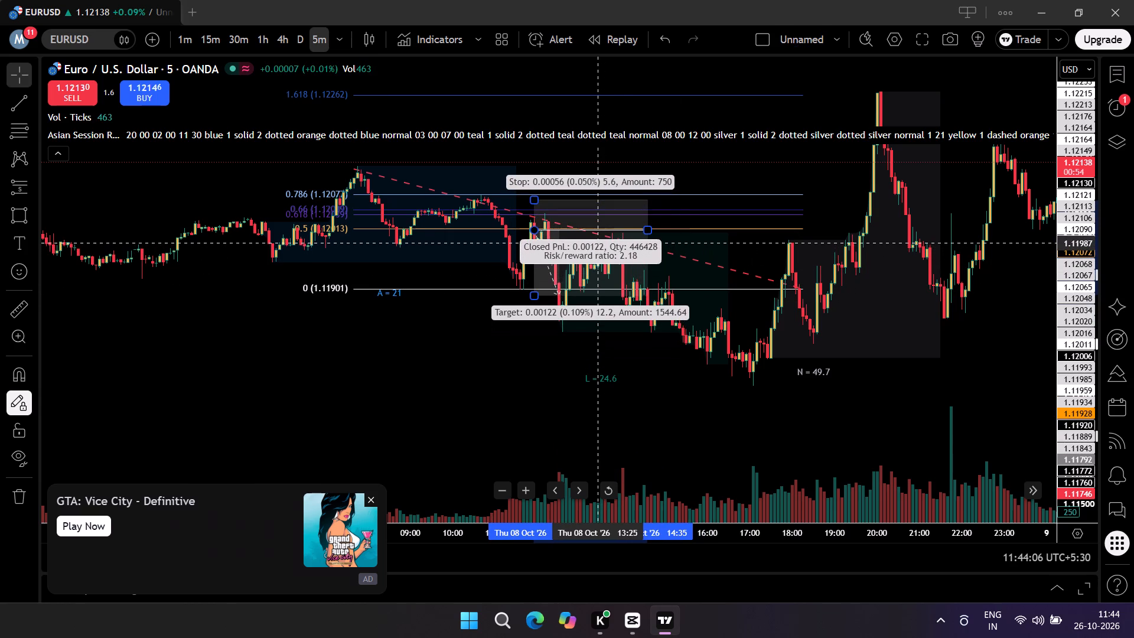
left_click_drag(597, 242, 596, 242)
left_click_drag(593, 240, 600, 262)
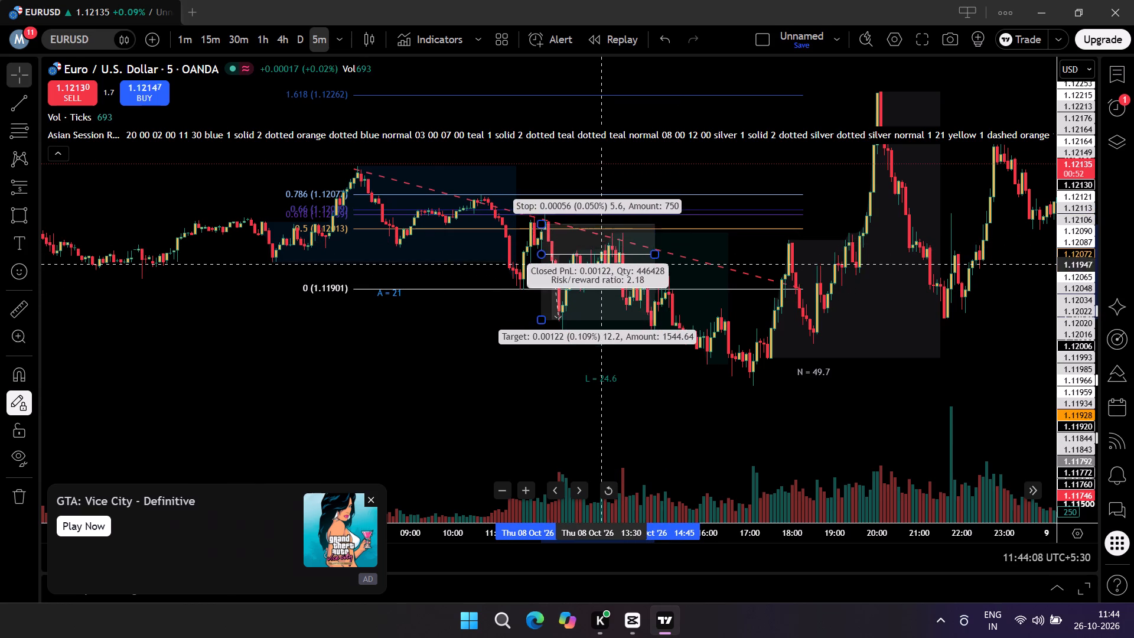
left_click_drag(600, 262, 597, 252)
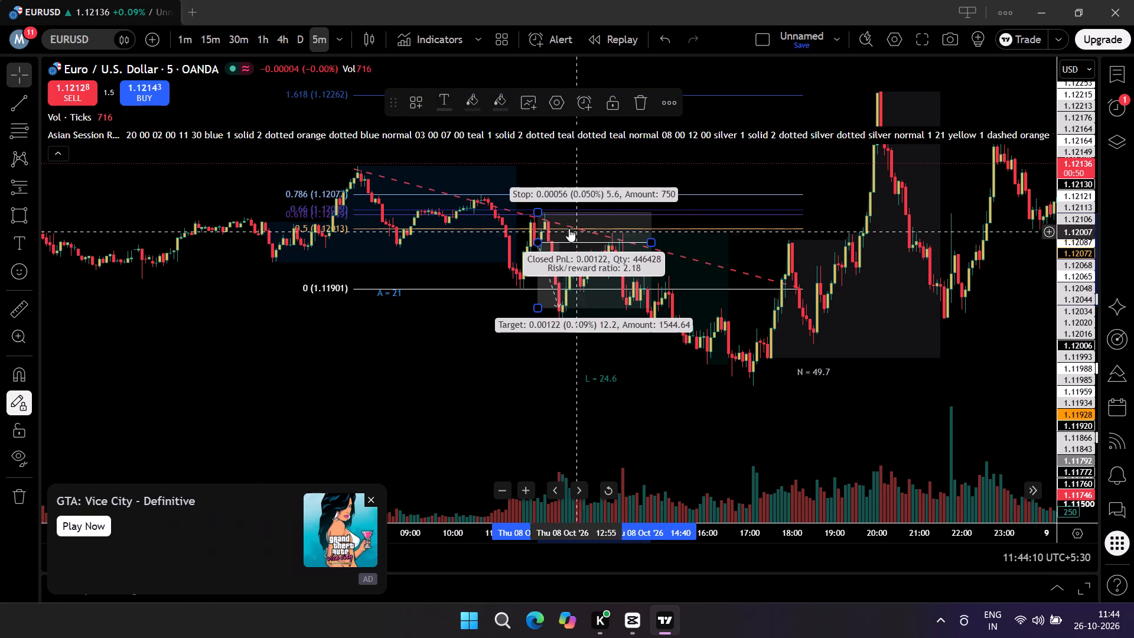
left_click(584, 242)
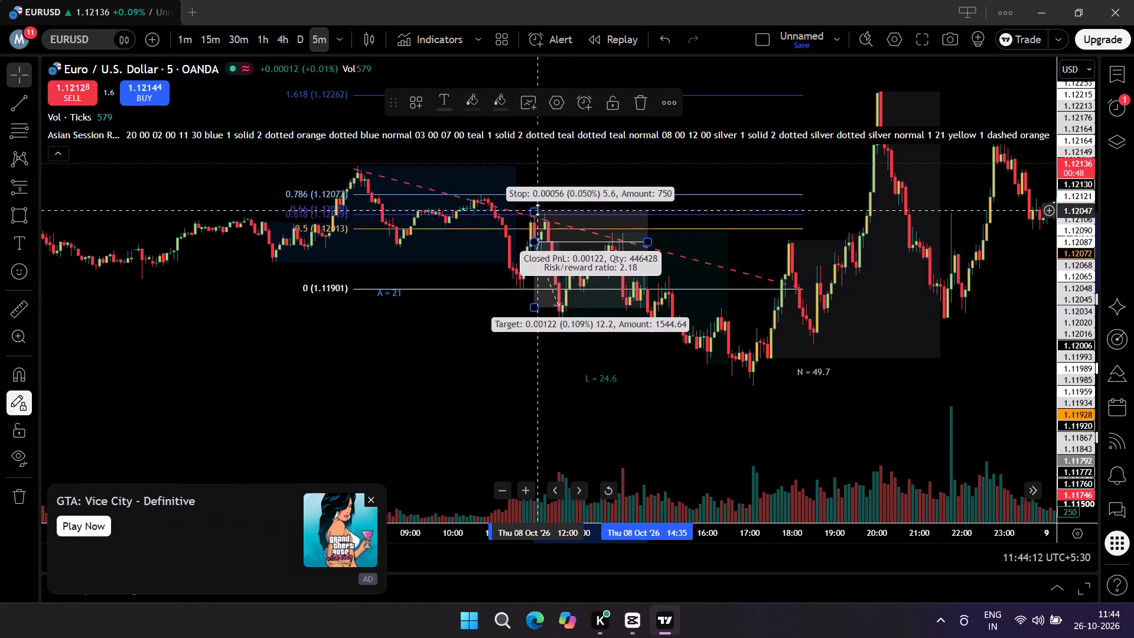
Resize the 8 October short position to a stop at about 1.12076, a target at about 1.11814 and an end around 16:30.
left_click_drag(537, 210, 540, 222)
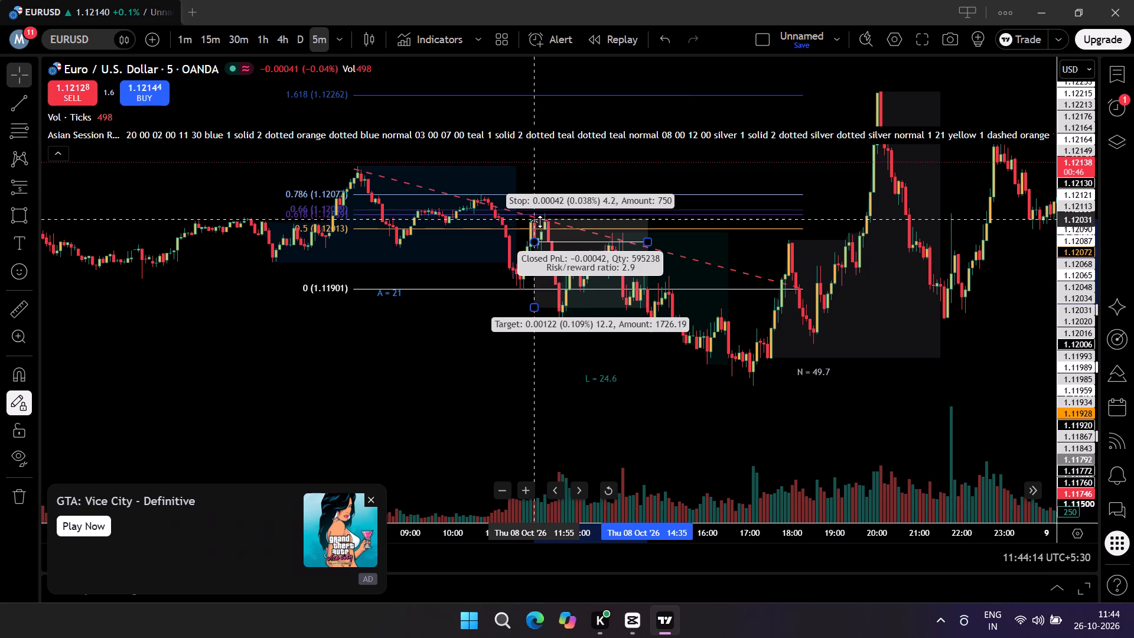
left_click_drag(540, 222, 540, 193)
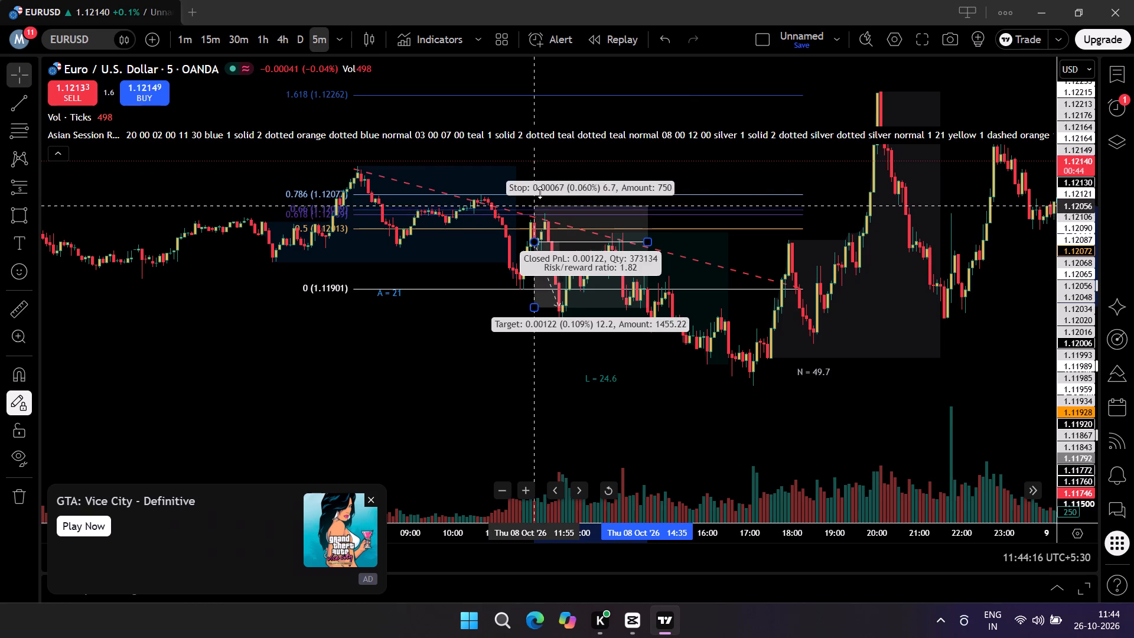
left_click_drag(540, 193, 542, 194)
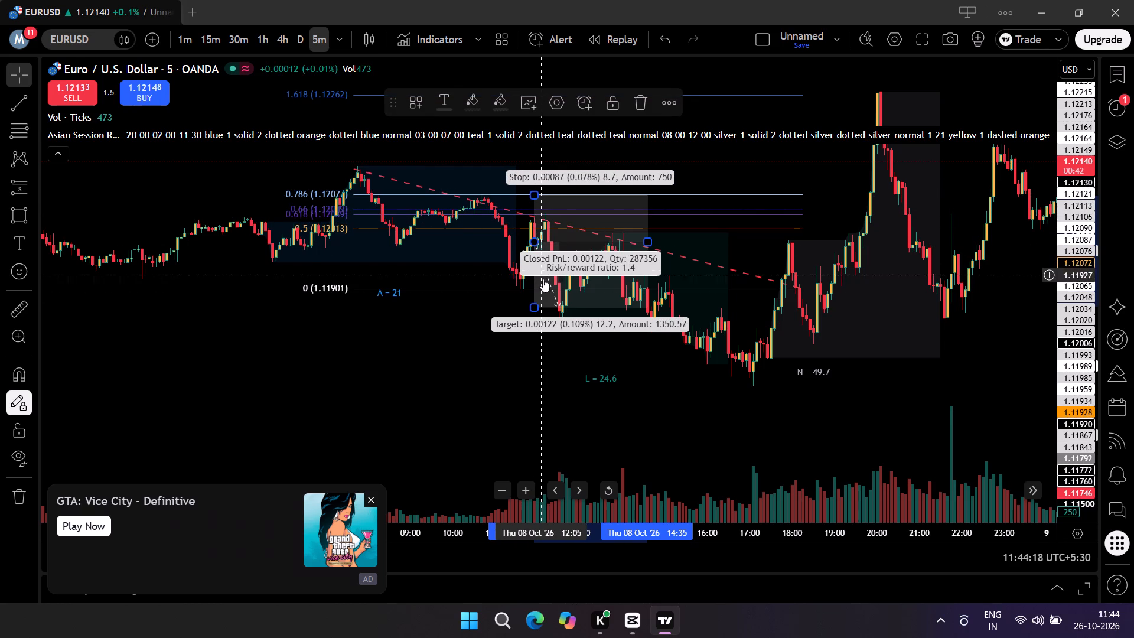
left_click_drag(536, 305, 540, 336)
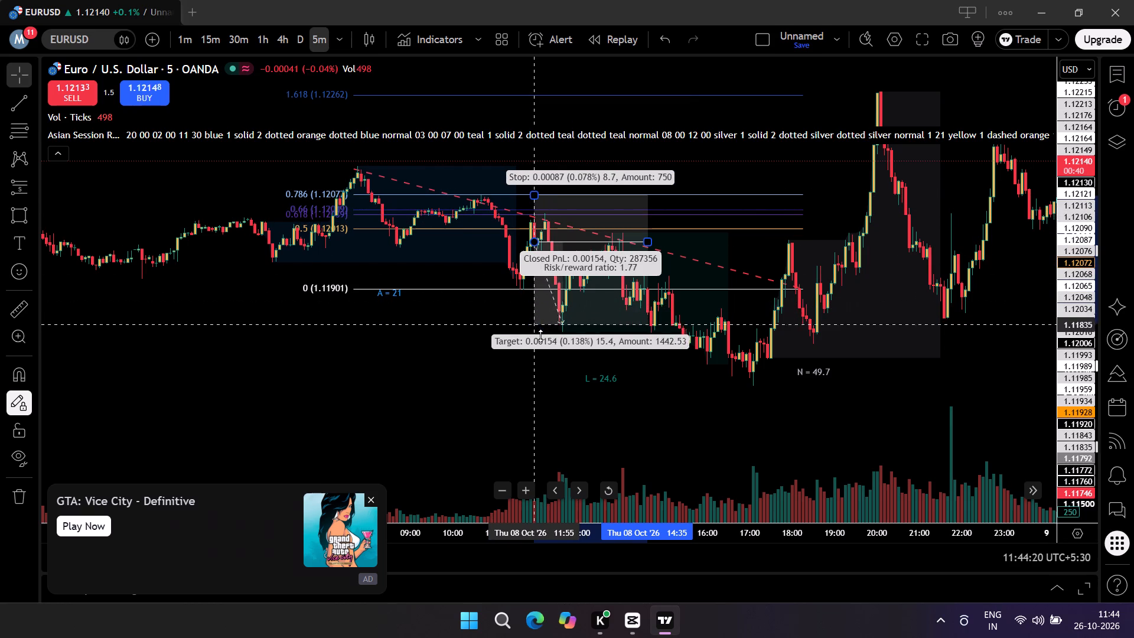
left_click_drag(540, 336, 542, 335)
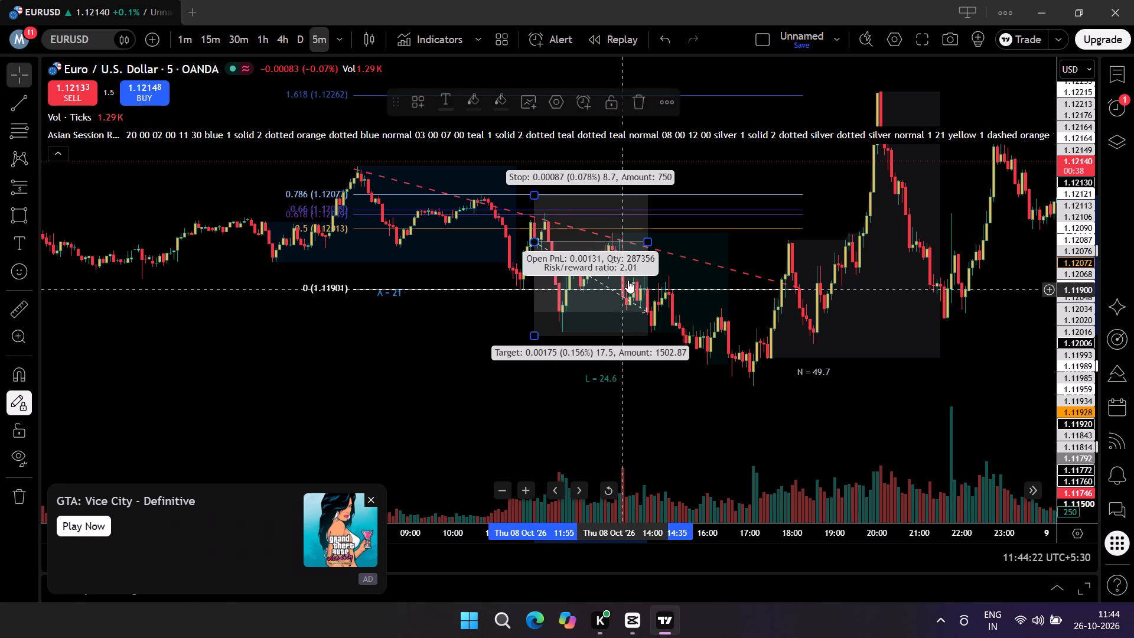
left_click_drag(646, 242, 730, 231)
left_click(503, 383)
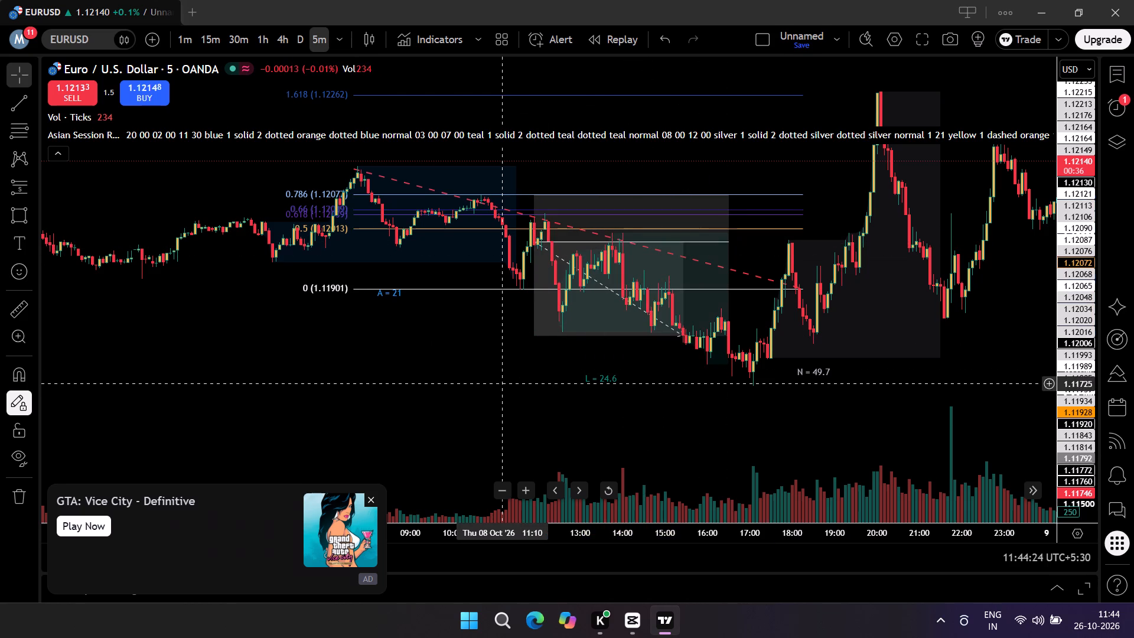
Go back to the 7 October session and start a Fib retracement.
left_click_drag(402, 382, 794, 380)
left_click_drag(488, 378, 931, 378)
left_click_drag(434, 333, 573, 332)
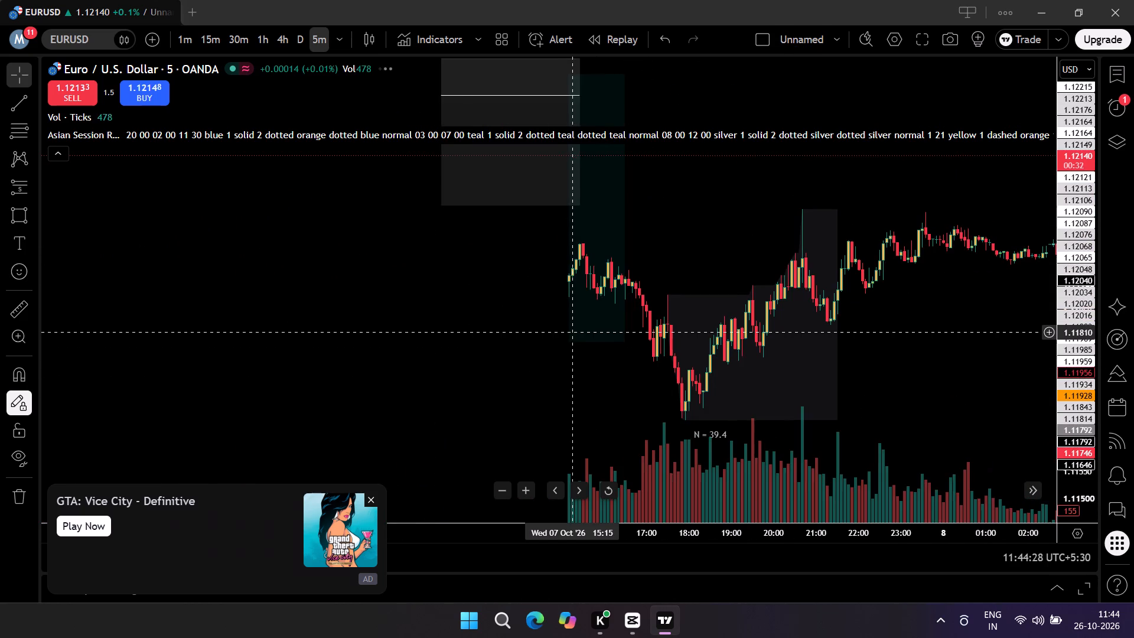
left_click_drag(573, 332, 704, 435)
left_click_drag(468, 331, 565, 382)
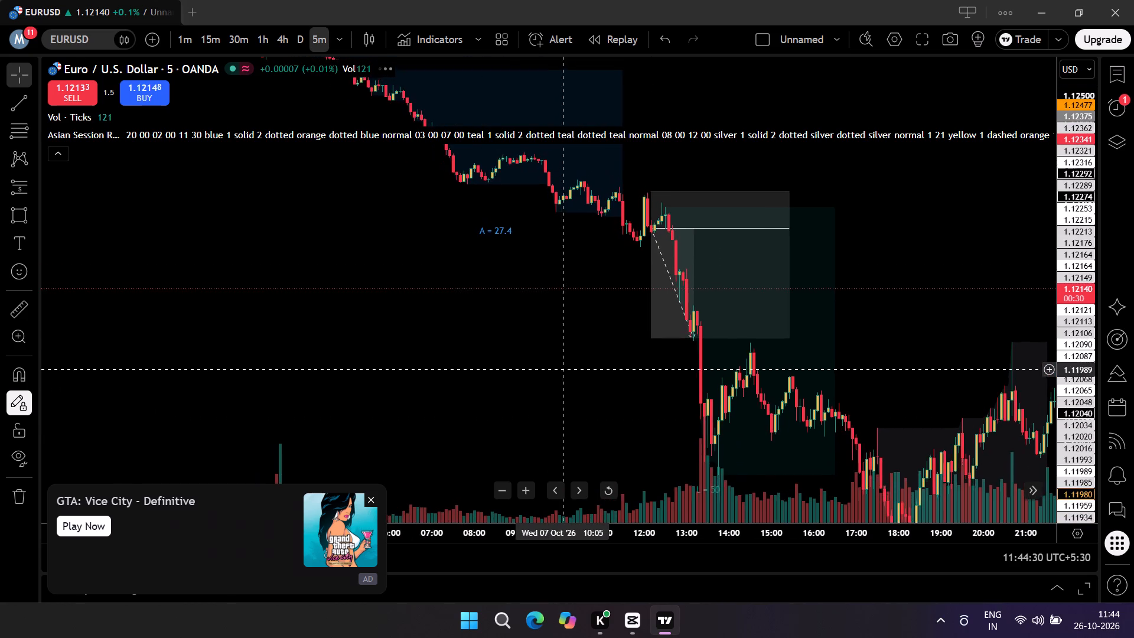
left_click_drag(565, 382, 394, 440)
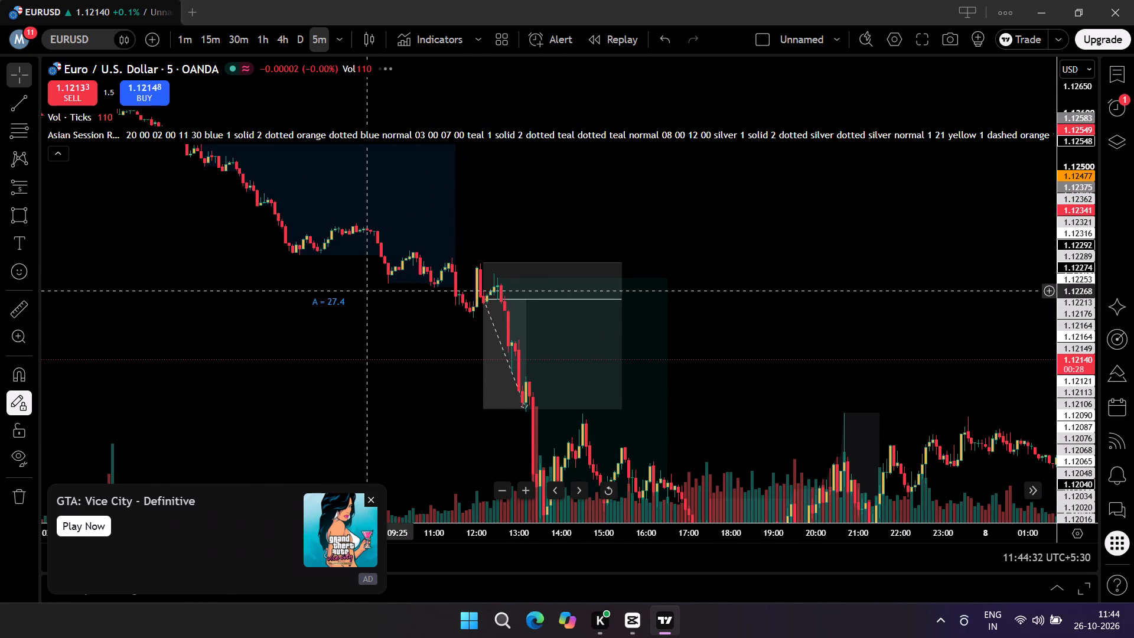
left_click_drag(369, 304, 396, 353)
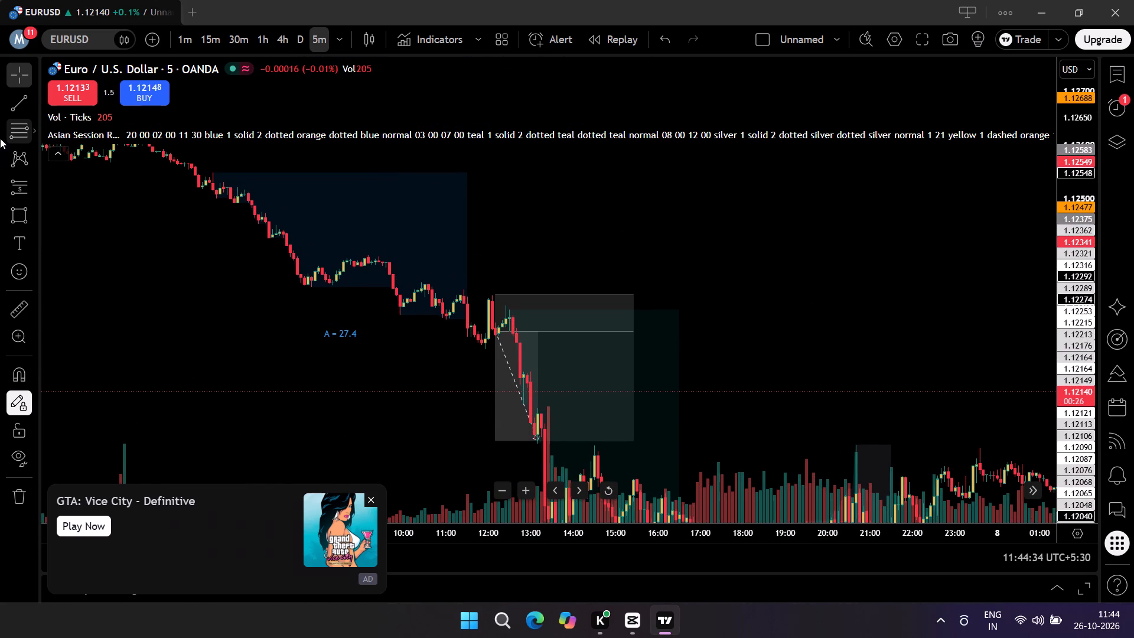
left_click(18, 130)
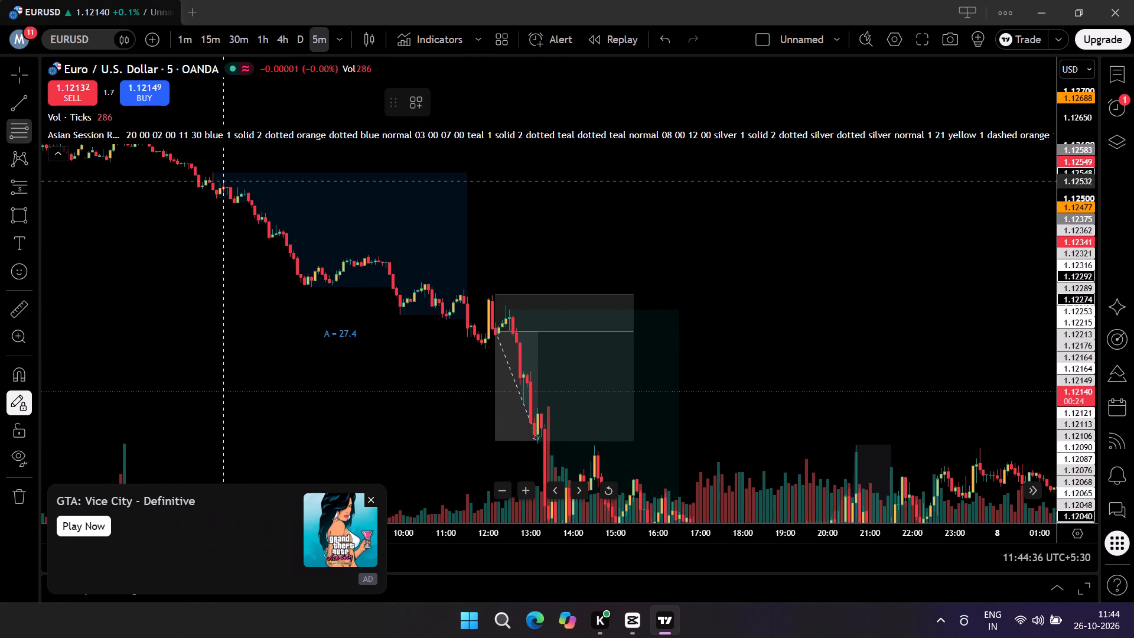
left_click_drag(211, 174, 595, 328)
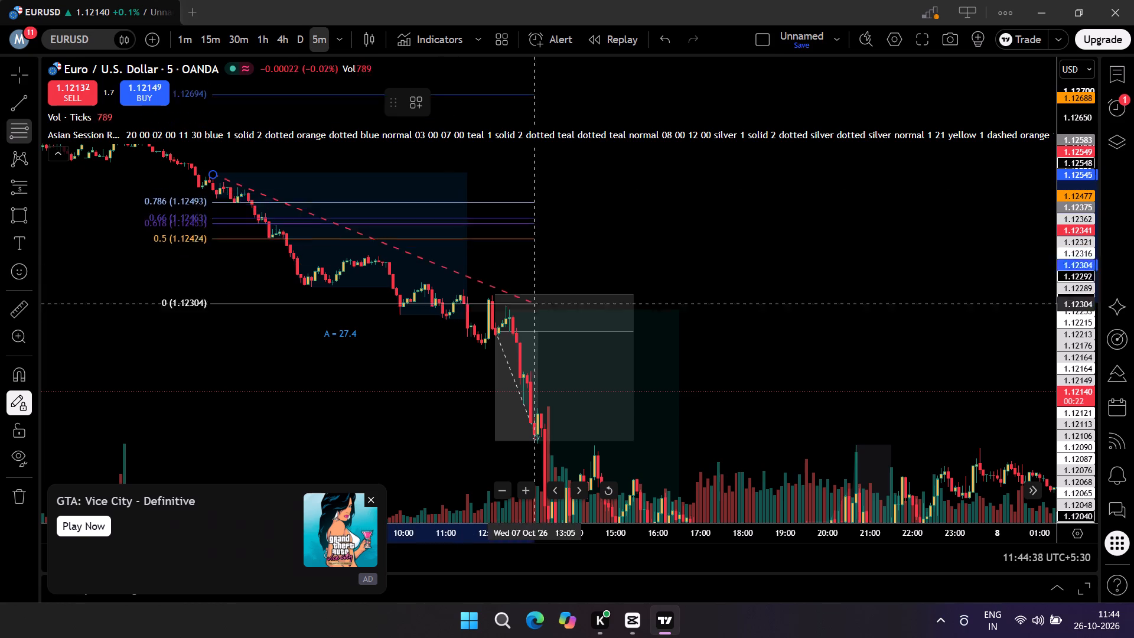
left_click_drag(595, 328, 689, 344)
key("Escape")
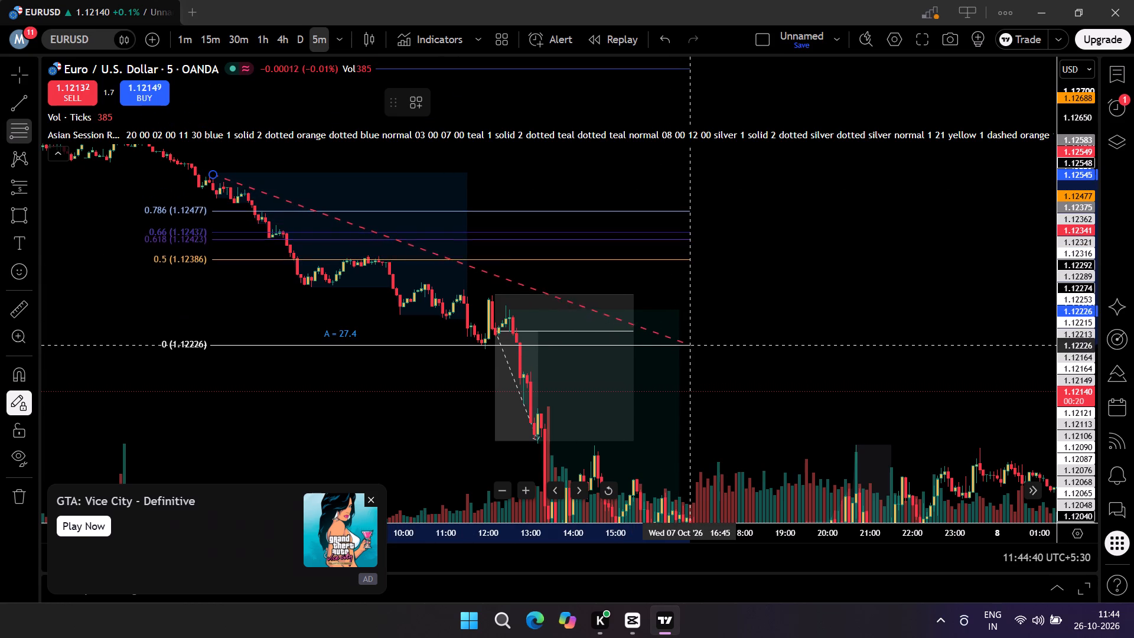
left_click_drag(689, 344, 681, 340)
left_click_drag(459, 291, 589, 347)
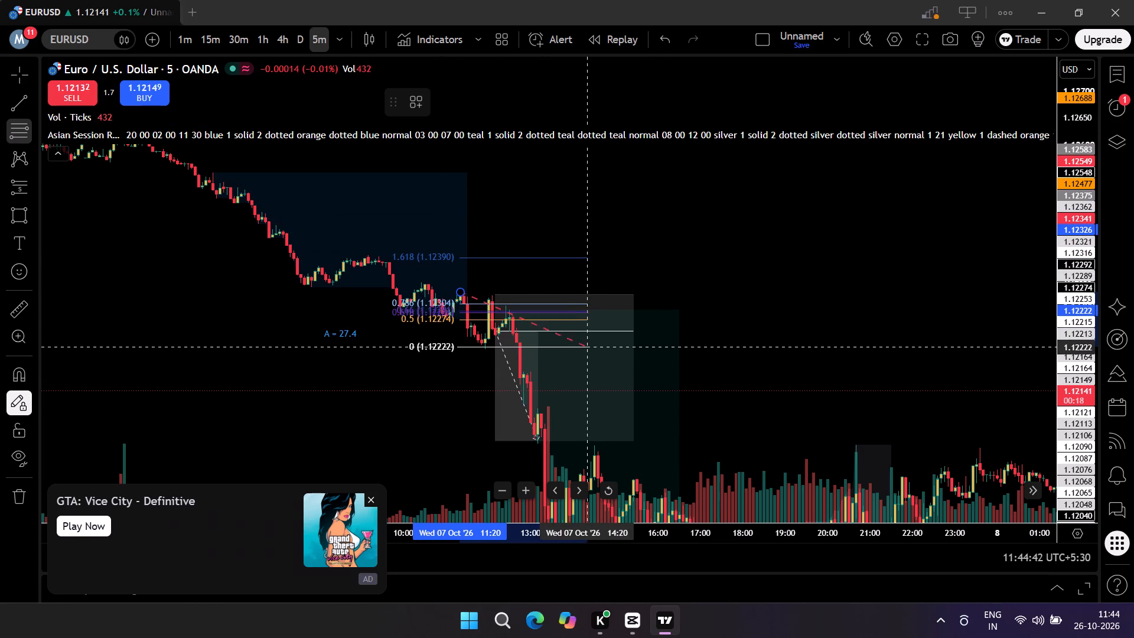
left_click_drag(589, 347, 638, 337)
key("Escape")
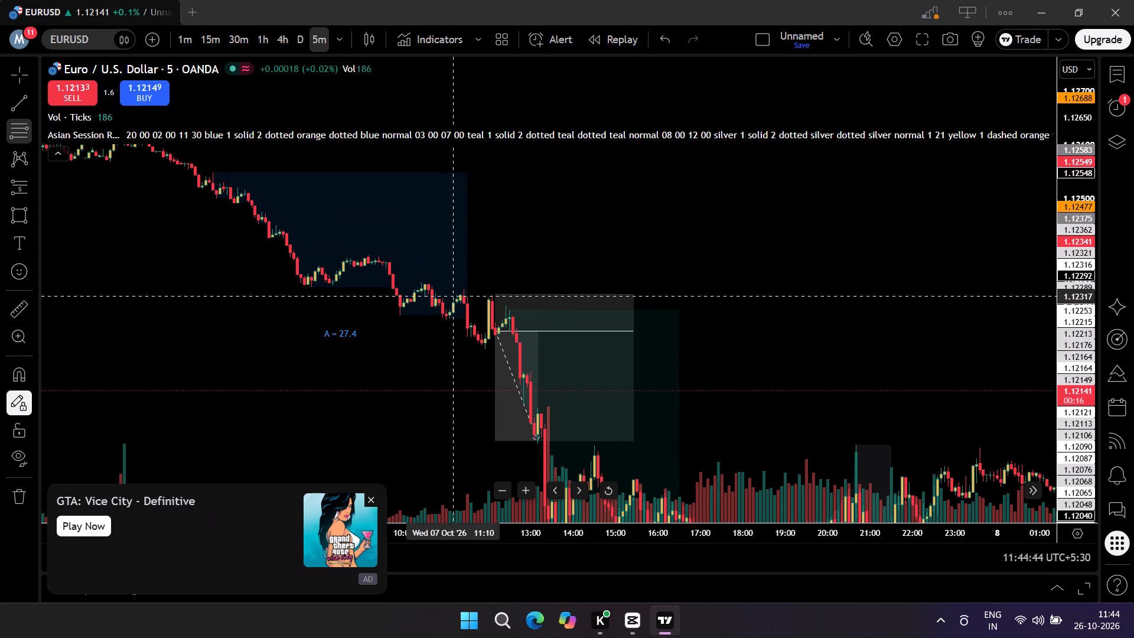
Draw a Fib retracement on 7 October from the 09:05 high at about 1.12392 down to 1.12215, ending around 18:40.
left_click_drag(364, 256, 696, 347)
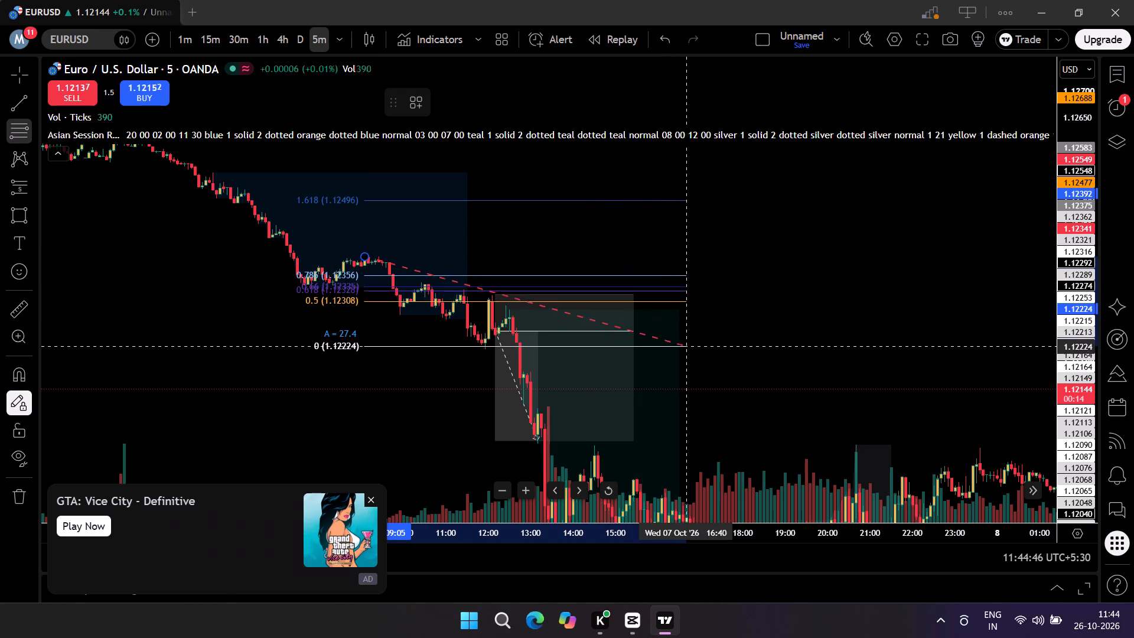
left_click_drag(696, 347, 770, 350)
left_click(770, 350)
key("Escape")
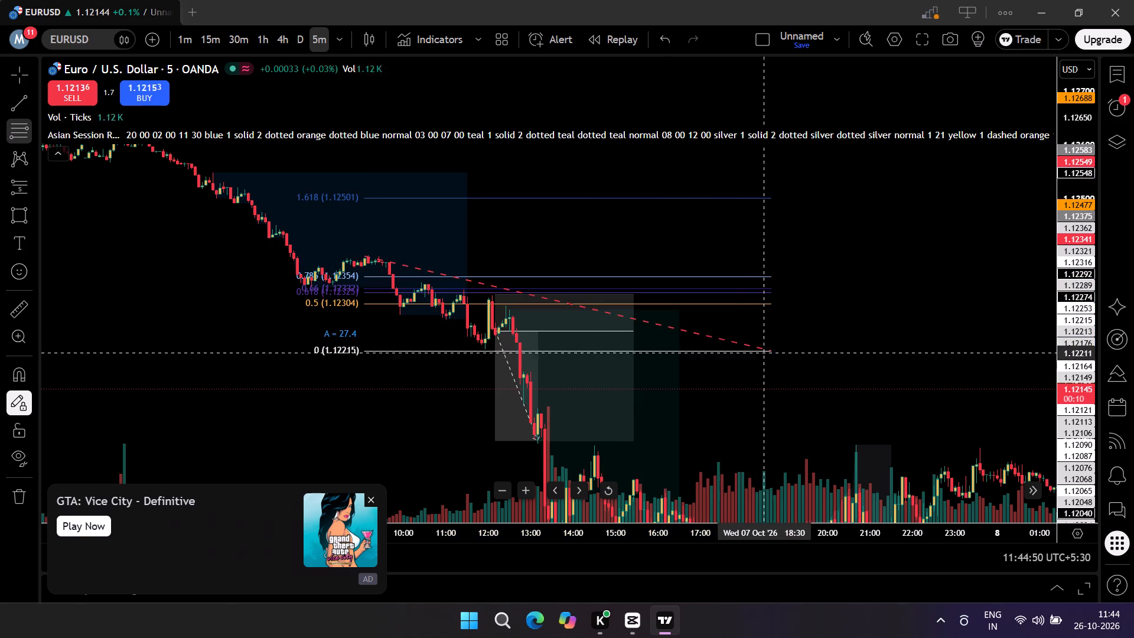
key("Escape")
key("Escape")
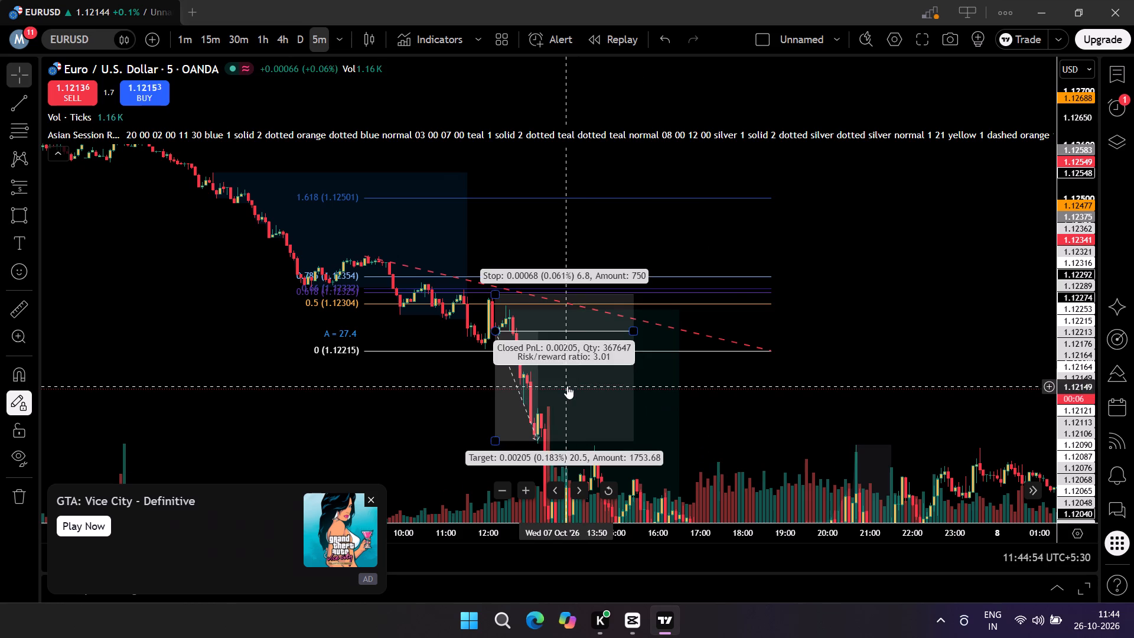
Move the 7 October short position to start at 12:05 with entry at about 1.12279, and raise its stop to about 1.12352.
left_click_drag(563, 383, 555, 370)
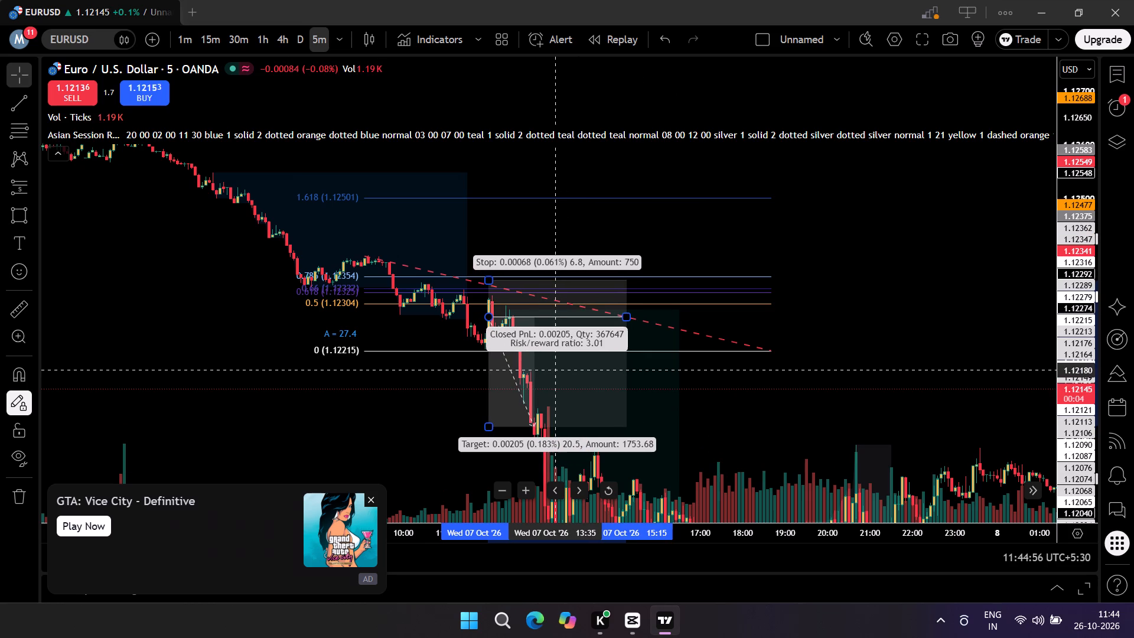
left_click_drag(555, 370, 558, 370)
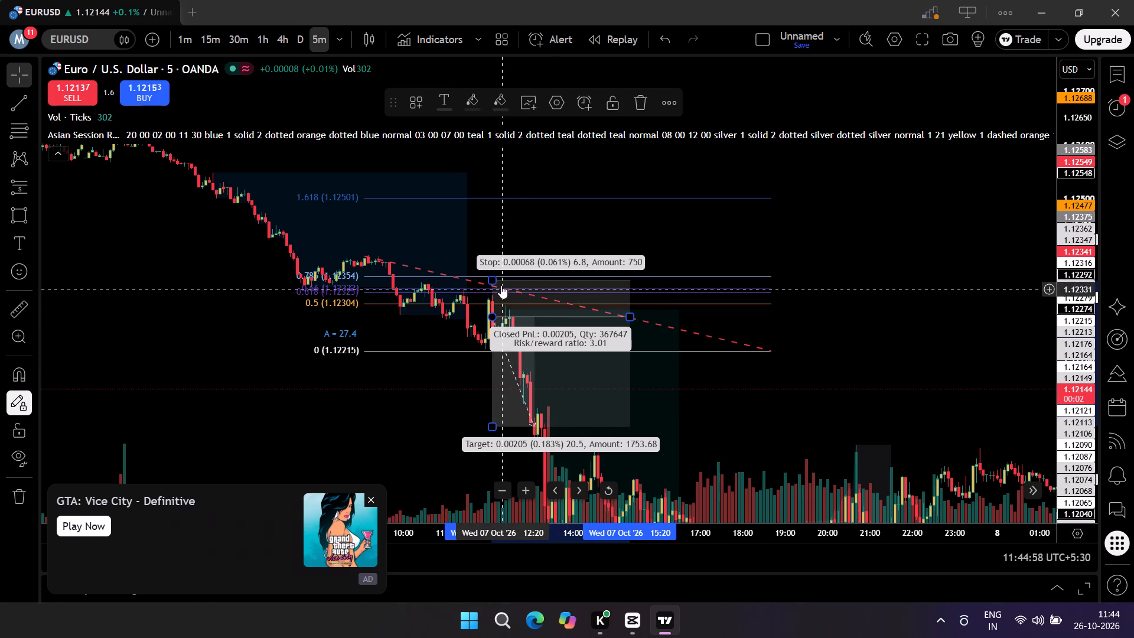
left_click_drag(492, 277, 498, 290)
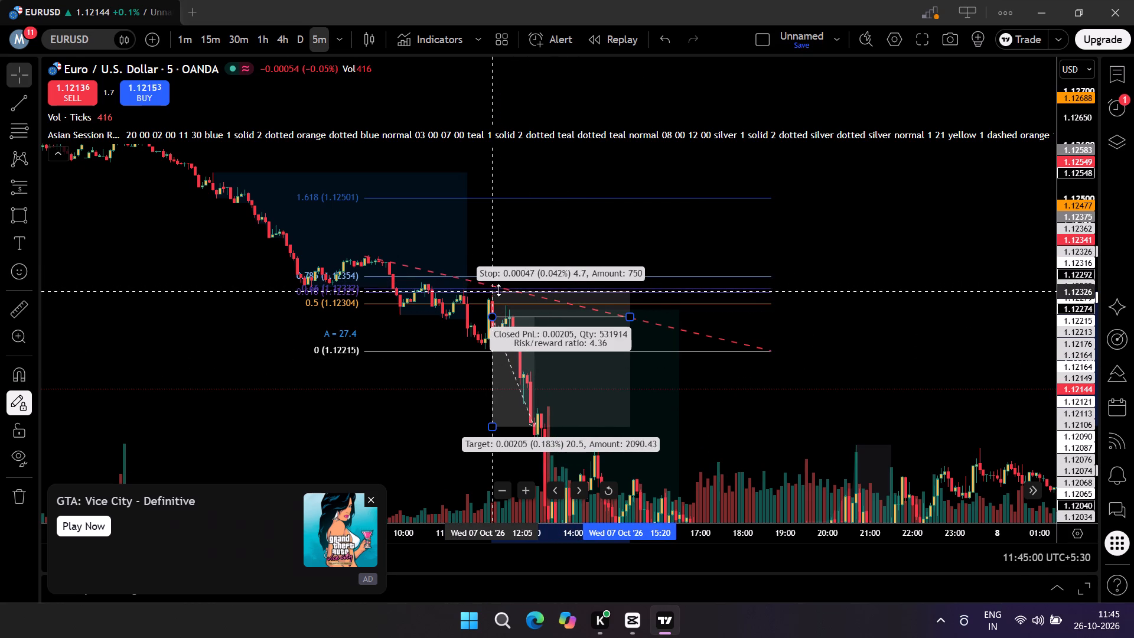
left_click_drag(498, 290, 505, 278)
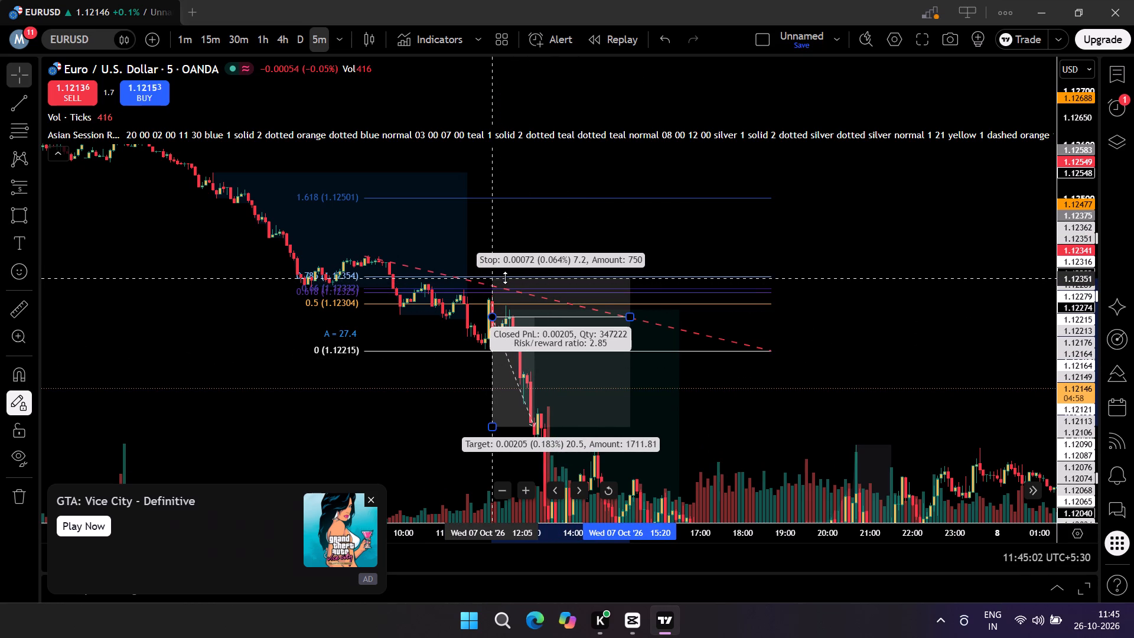
left_click_drag(505, 278, 506, 277)
left_click_drag(445, 372, 413, 325)
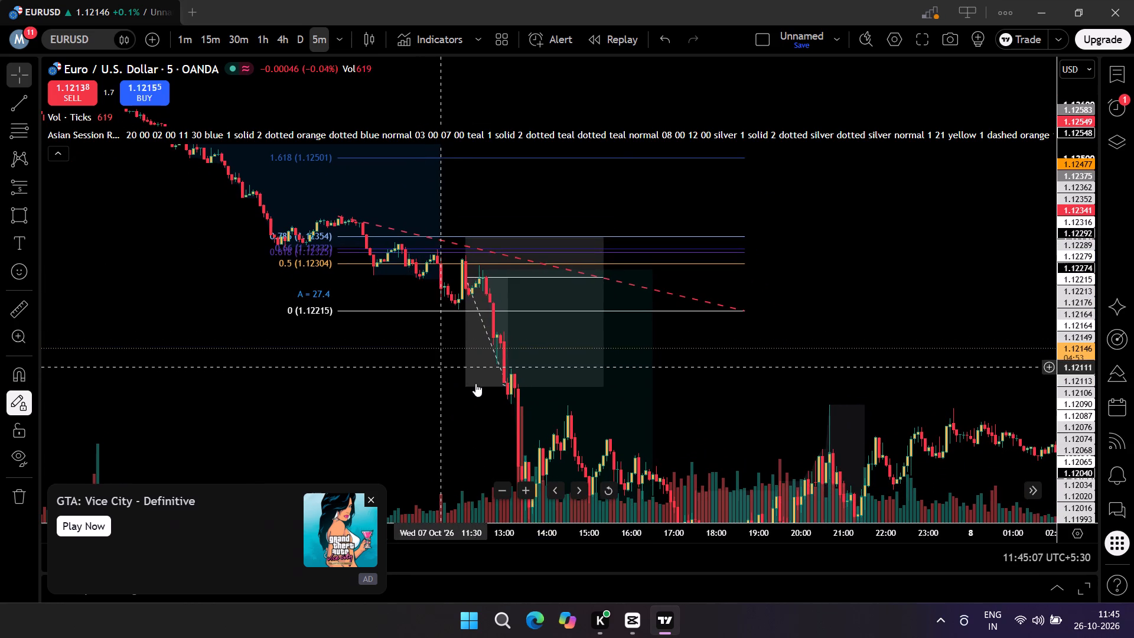
Set the target of the 7 October short position at about 1.12140.
left_click_drag(468, 383, 475, 402)
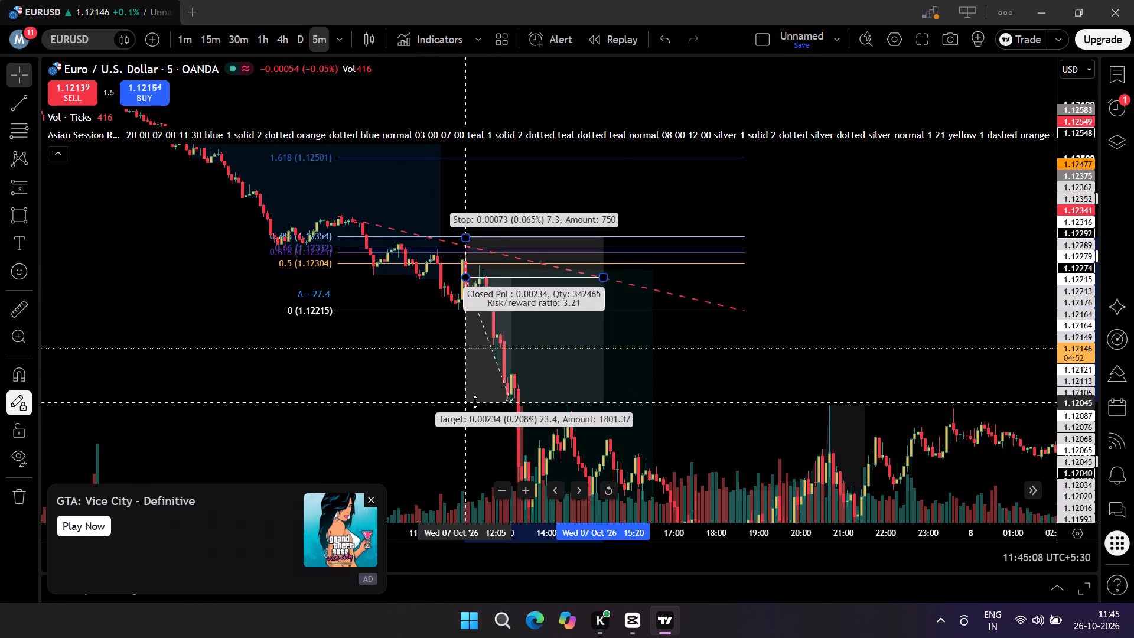
left_click_drag(475, 402, 481, 359)
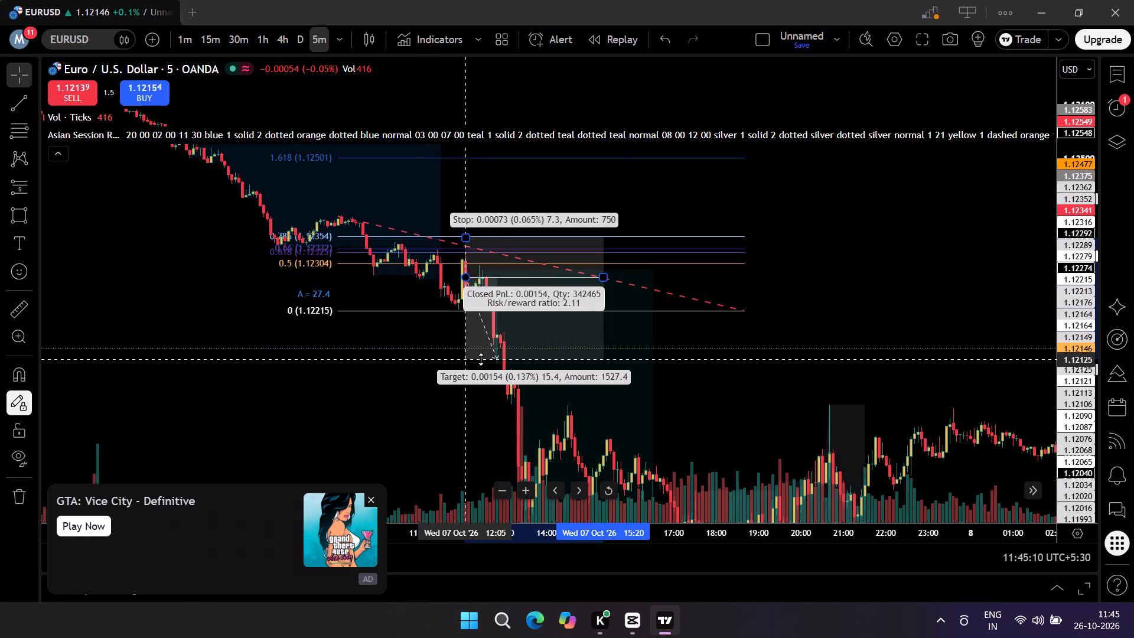
left_click_drag(481, 359, 481, 351)
left_click(410, 395)
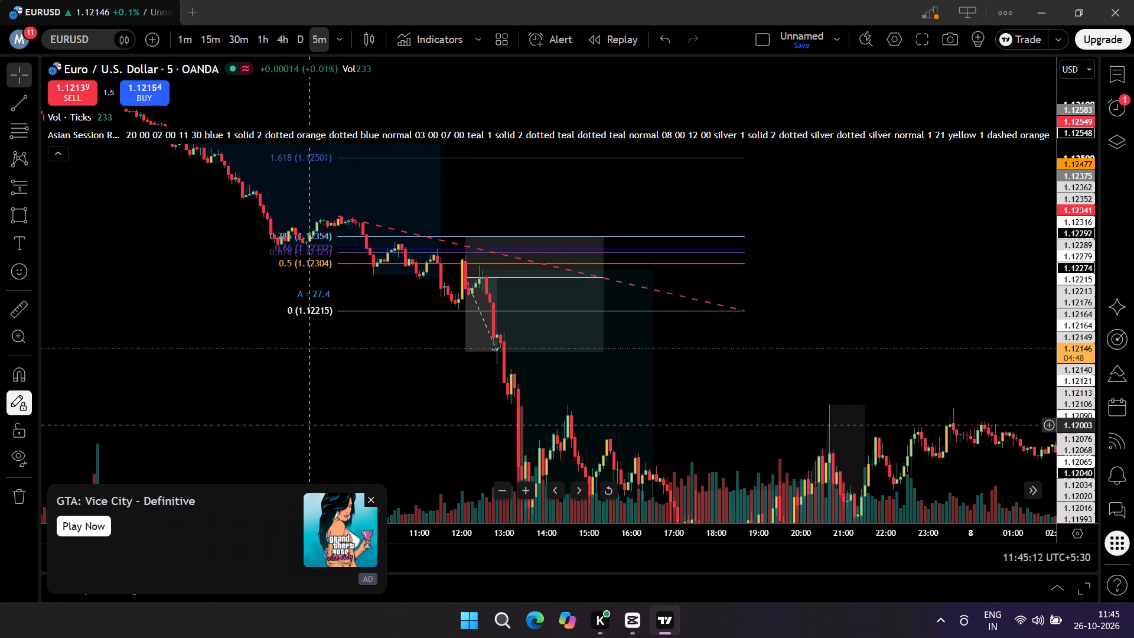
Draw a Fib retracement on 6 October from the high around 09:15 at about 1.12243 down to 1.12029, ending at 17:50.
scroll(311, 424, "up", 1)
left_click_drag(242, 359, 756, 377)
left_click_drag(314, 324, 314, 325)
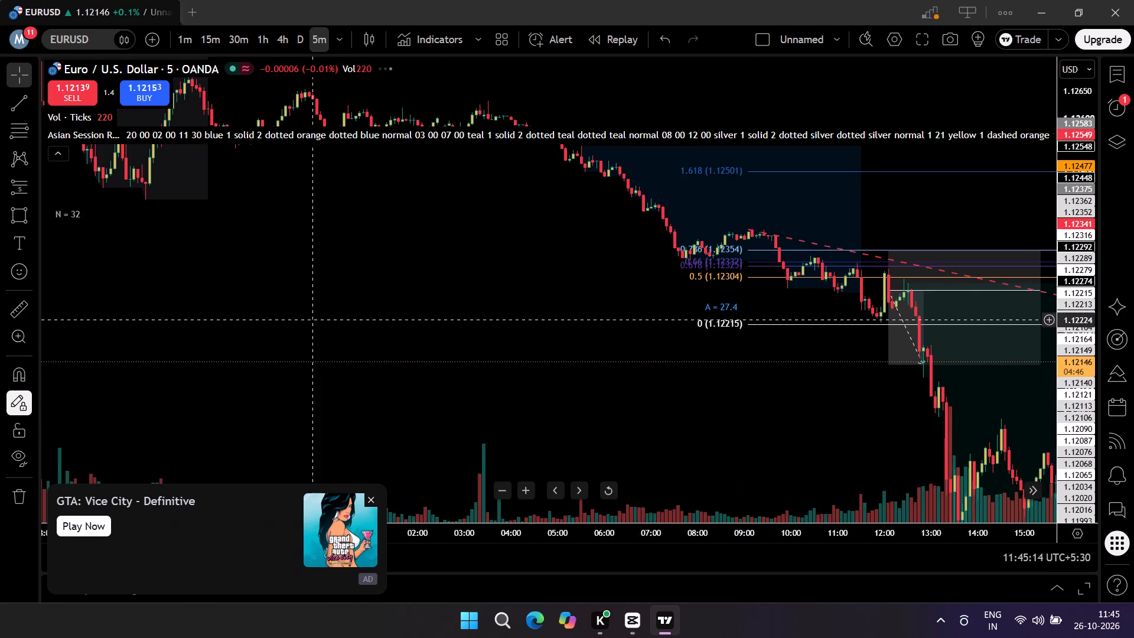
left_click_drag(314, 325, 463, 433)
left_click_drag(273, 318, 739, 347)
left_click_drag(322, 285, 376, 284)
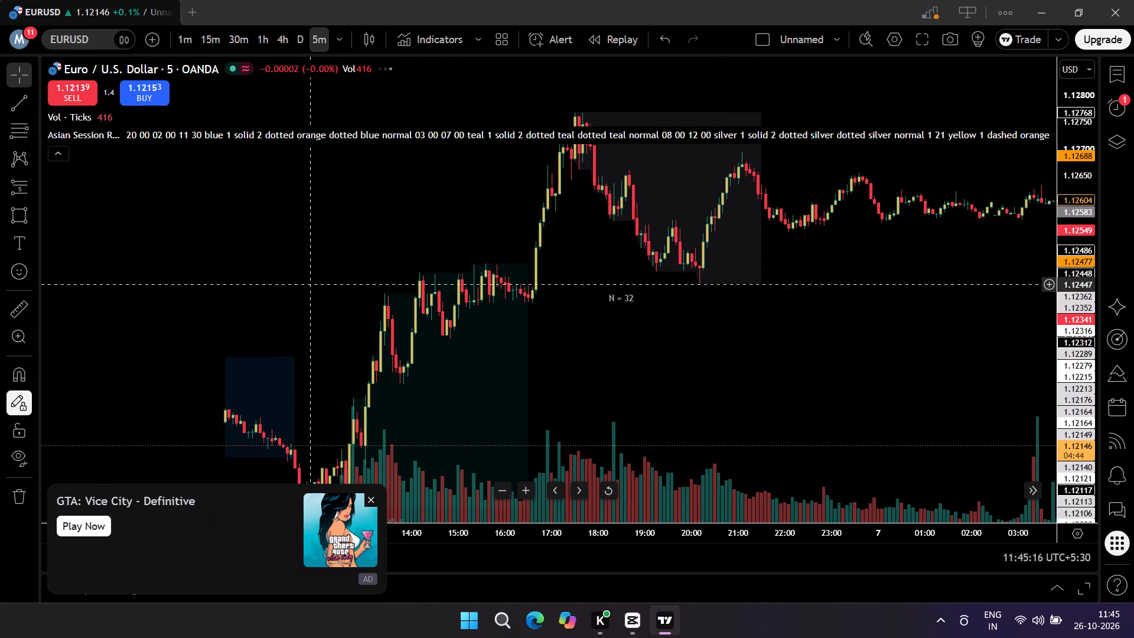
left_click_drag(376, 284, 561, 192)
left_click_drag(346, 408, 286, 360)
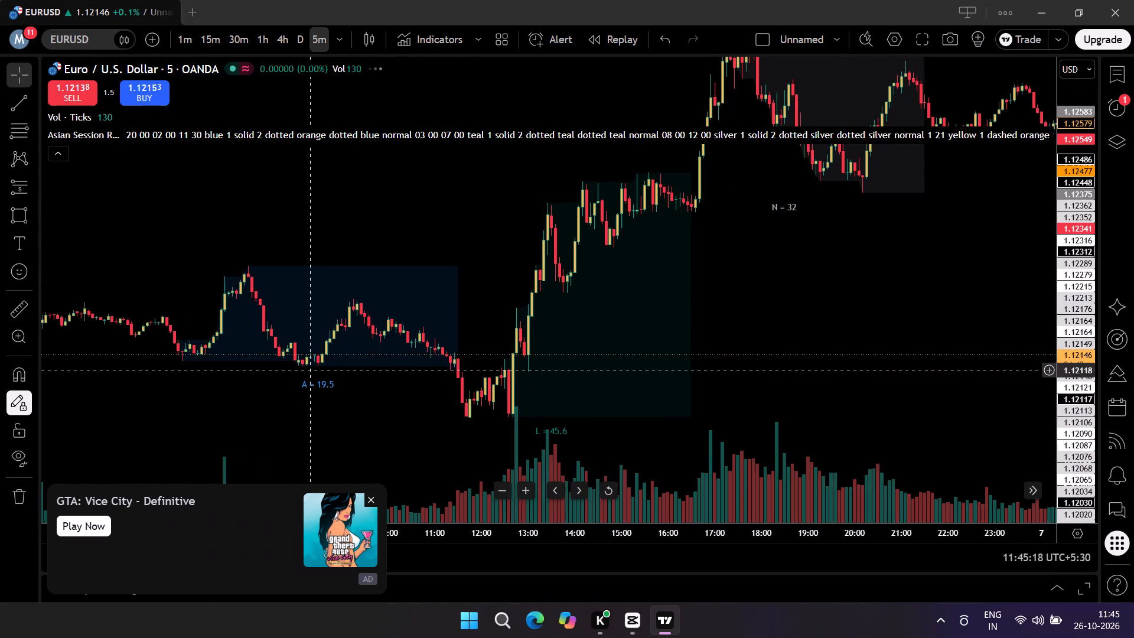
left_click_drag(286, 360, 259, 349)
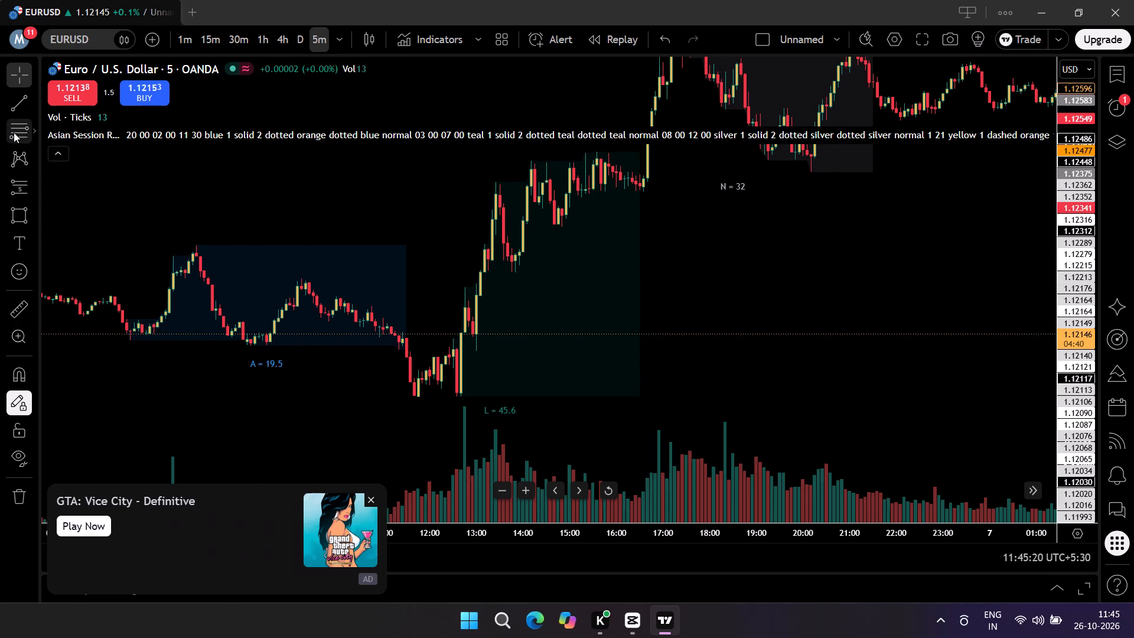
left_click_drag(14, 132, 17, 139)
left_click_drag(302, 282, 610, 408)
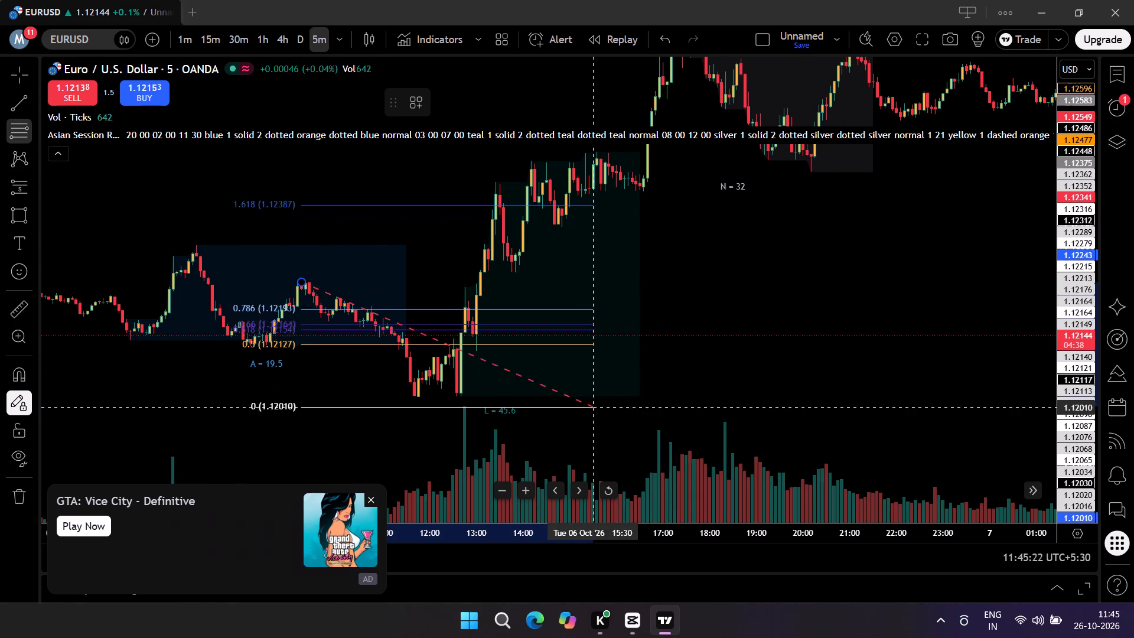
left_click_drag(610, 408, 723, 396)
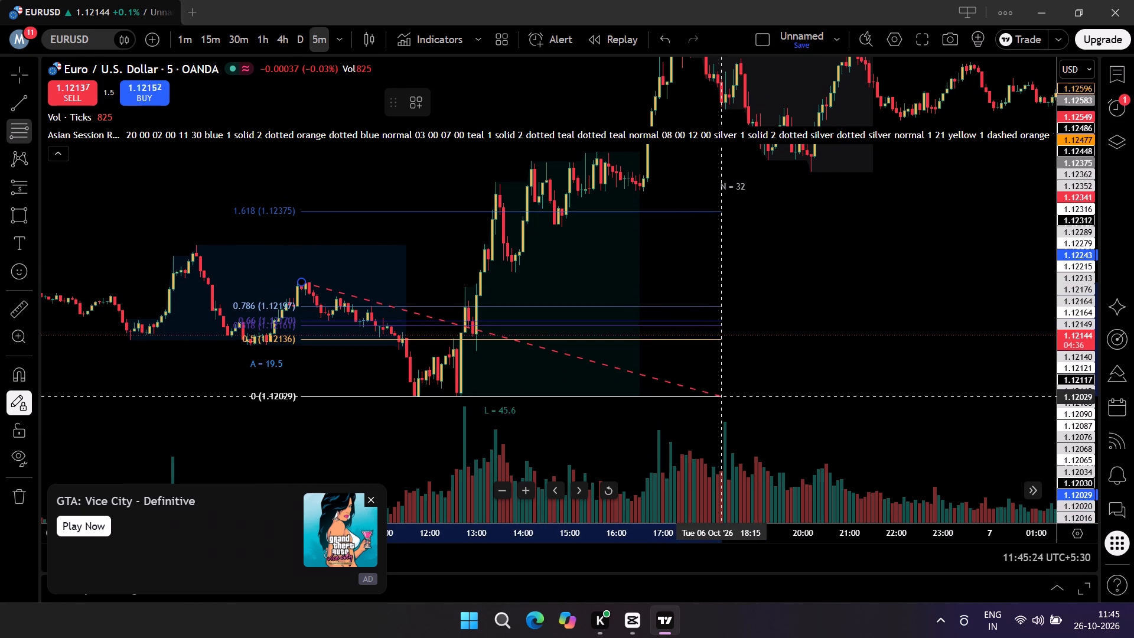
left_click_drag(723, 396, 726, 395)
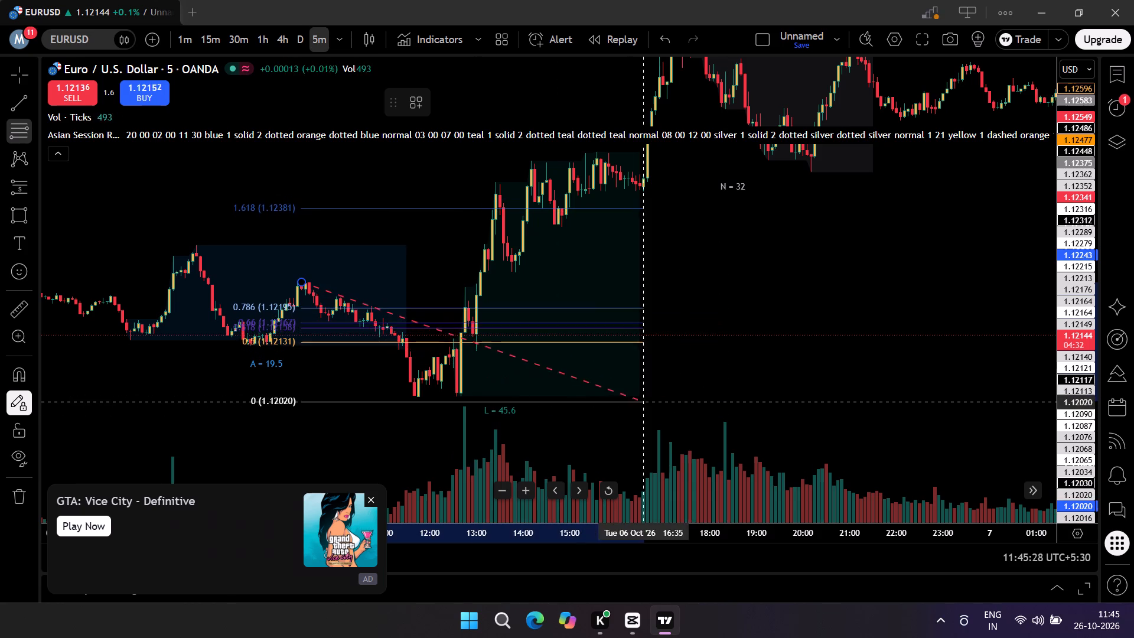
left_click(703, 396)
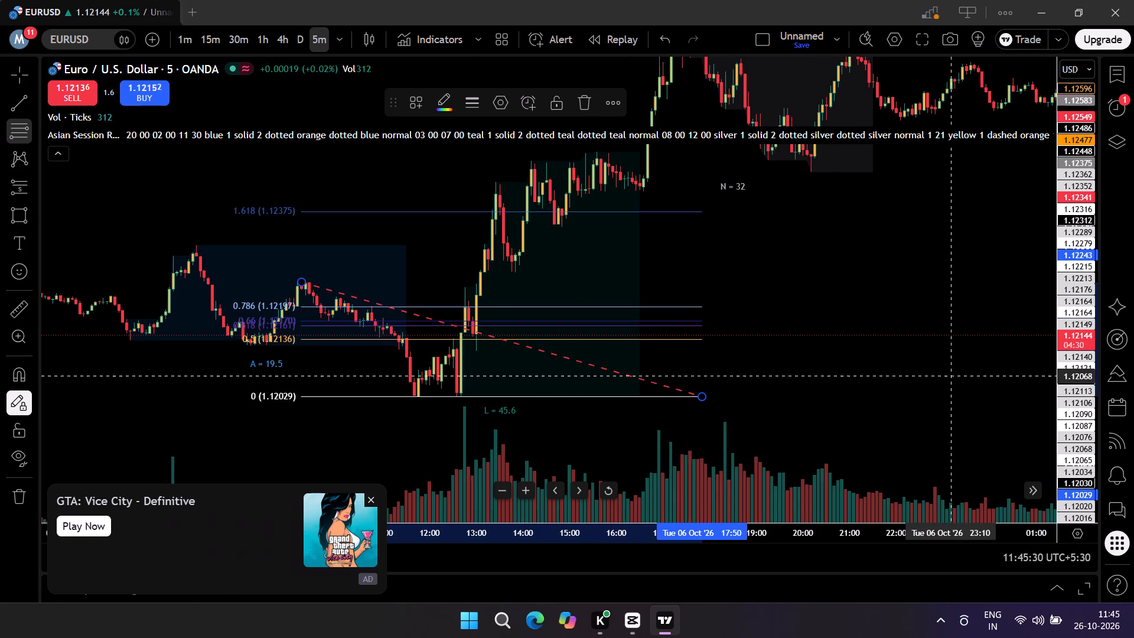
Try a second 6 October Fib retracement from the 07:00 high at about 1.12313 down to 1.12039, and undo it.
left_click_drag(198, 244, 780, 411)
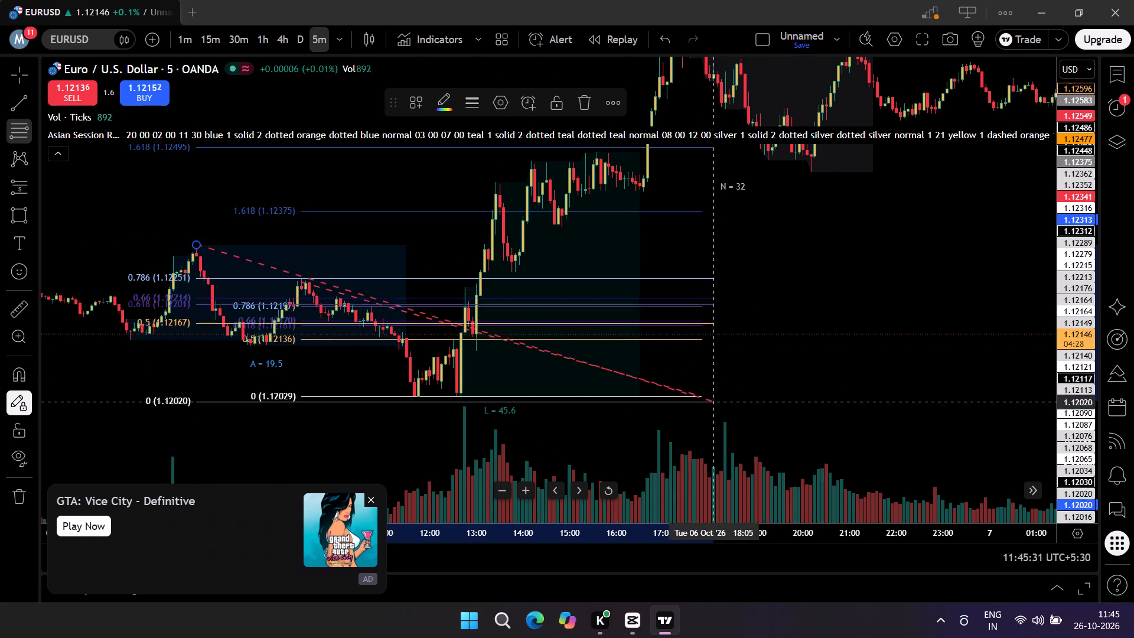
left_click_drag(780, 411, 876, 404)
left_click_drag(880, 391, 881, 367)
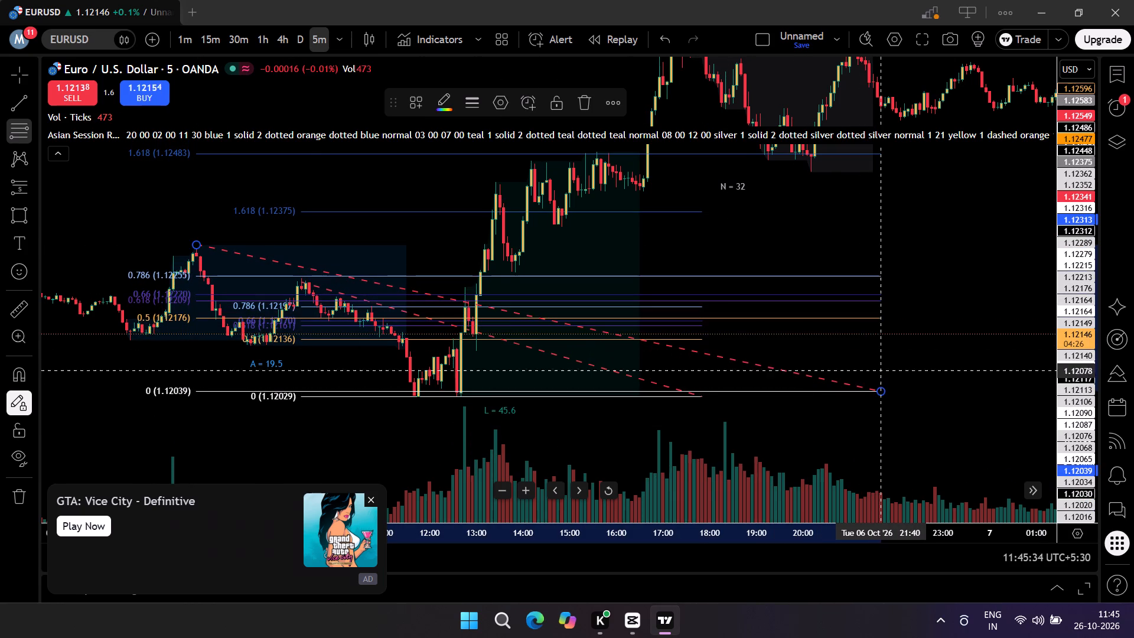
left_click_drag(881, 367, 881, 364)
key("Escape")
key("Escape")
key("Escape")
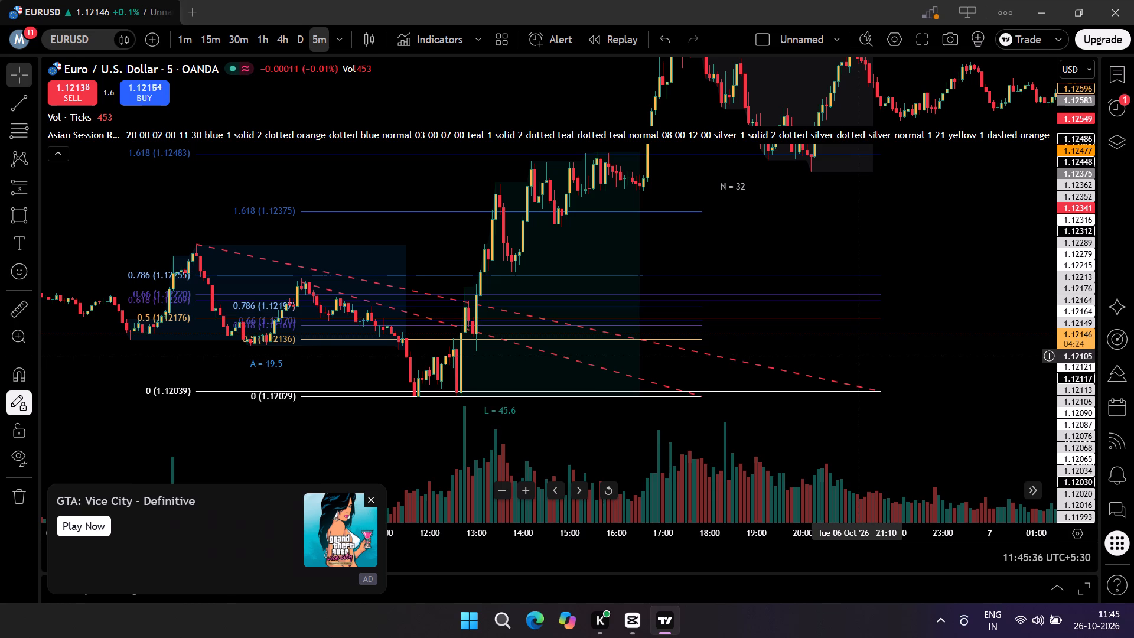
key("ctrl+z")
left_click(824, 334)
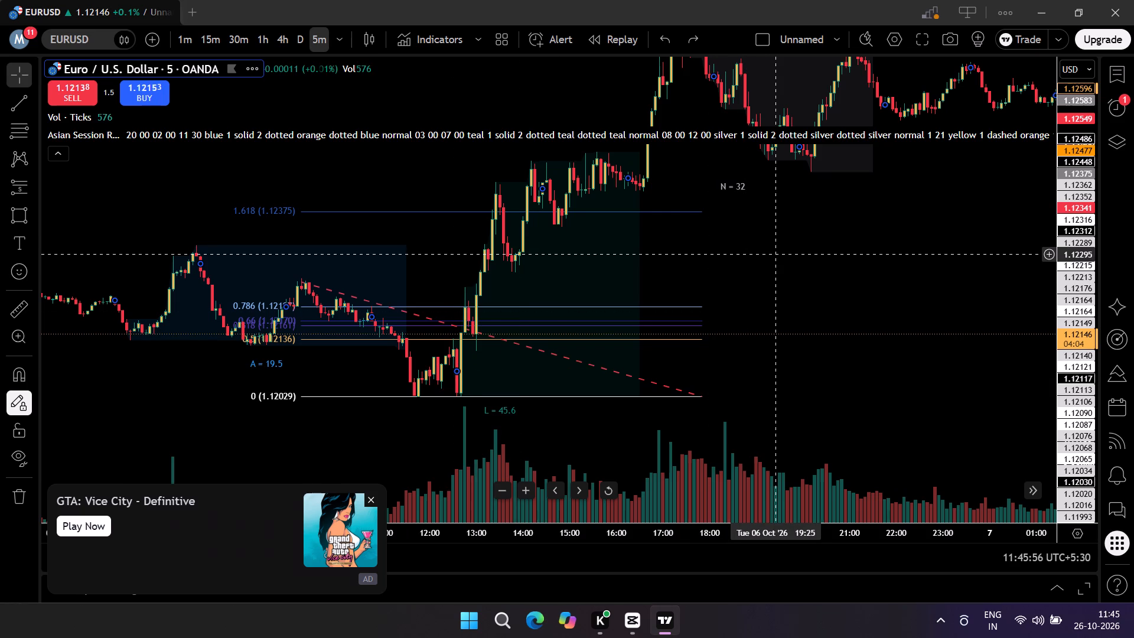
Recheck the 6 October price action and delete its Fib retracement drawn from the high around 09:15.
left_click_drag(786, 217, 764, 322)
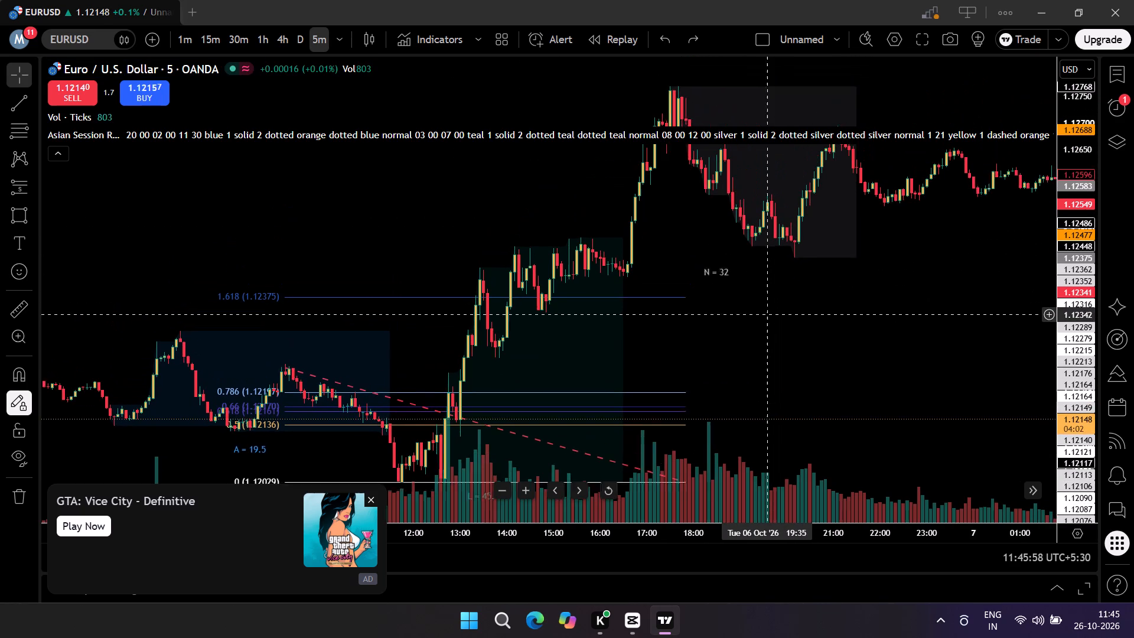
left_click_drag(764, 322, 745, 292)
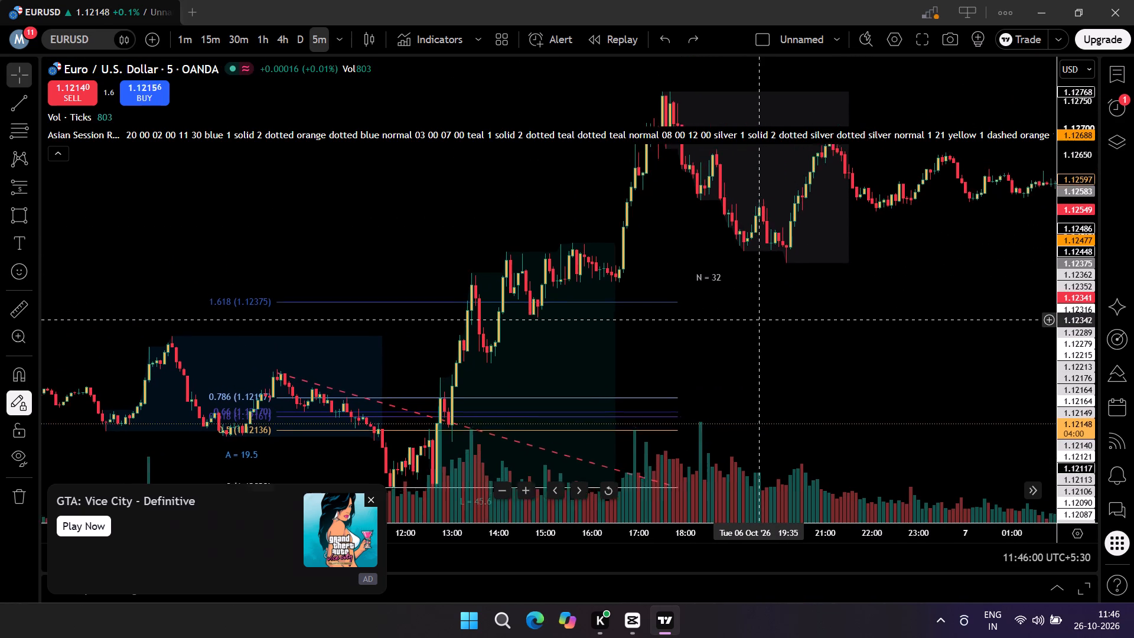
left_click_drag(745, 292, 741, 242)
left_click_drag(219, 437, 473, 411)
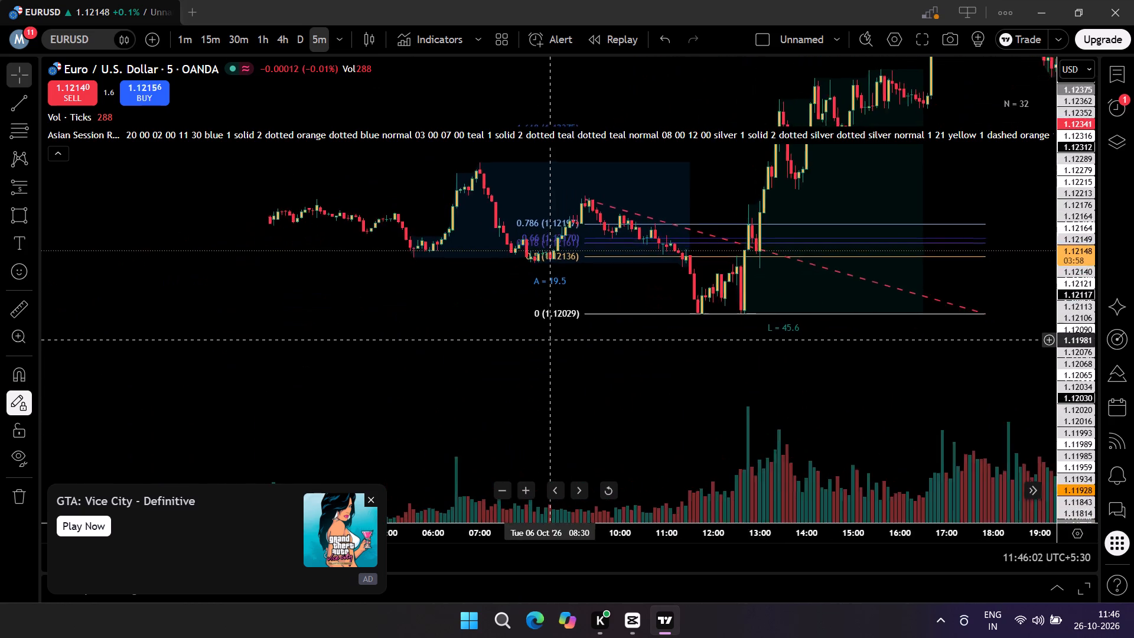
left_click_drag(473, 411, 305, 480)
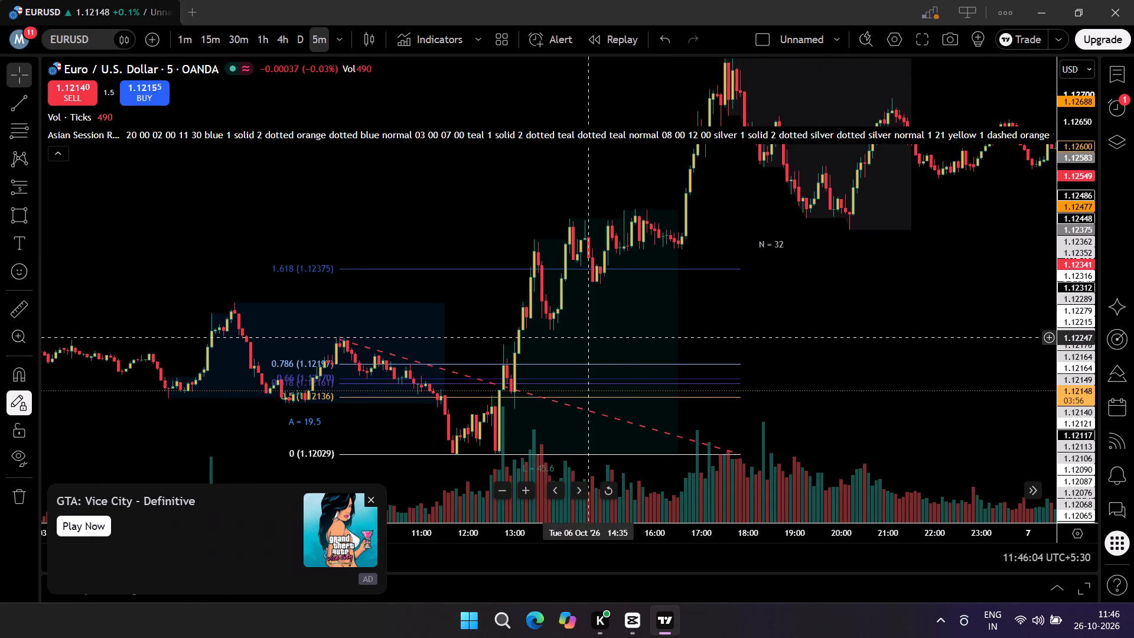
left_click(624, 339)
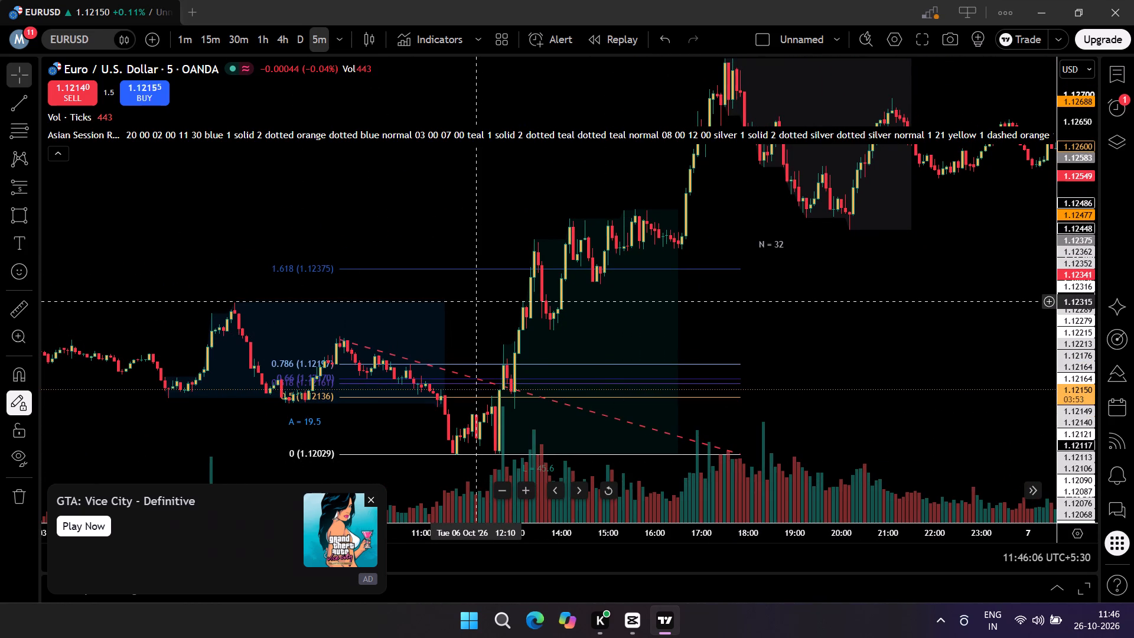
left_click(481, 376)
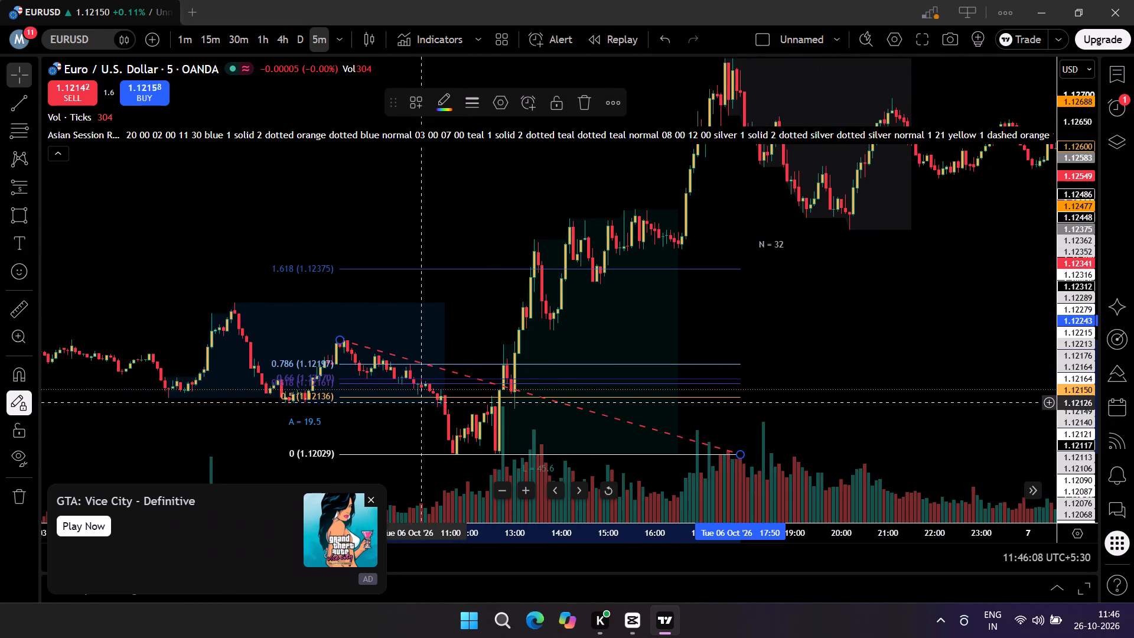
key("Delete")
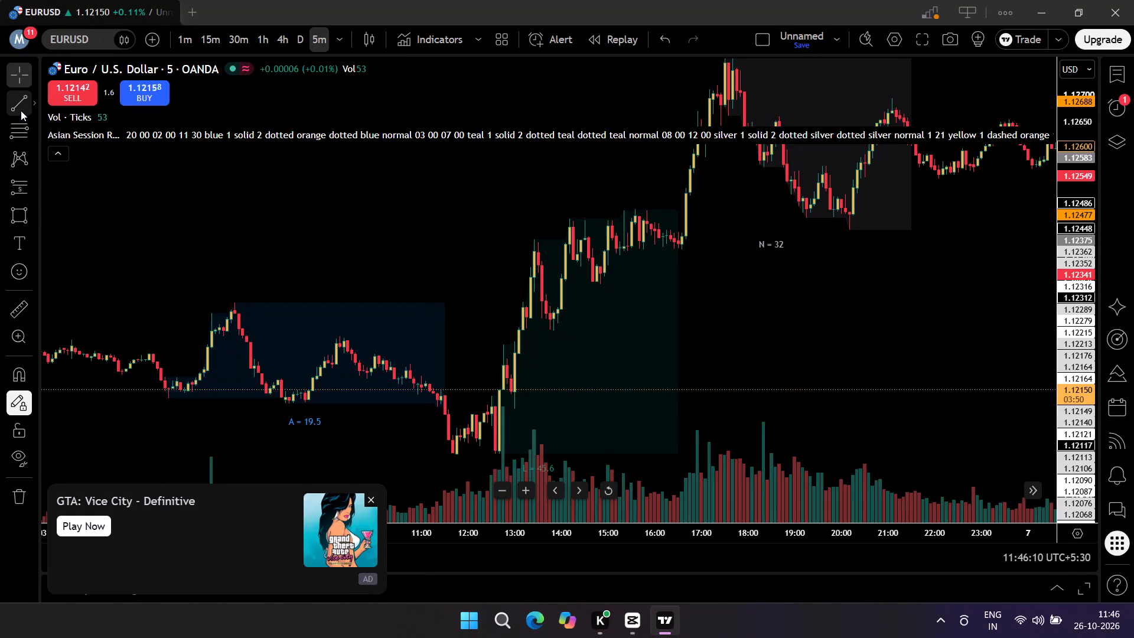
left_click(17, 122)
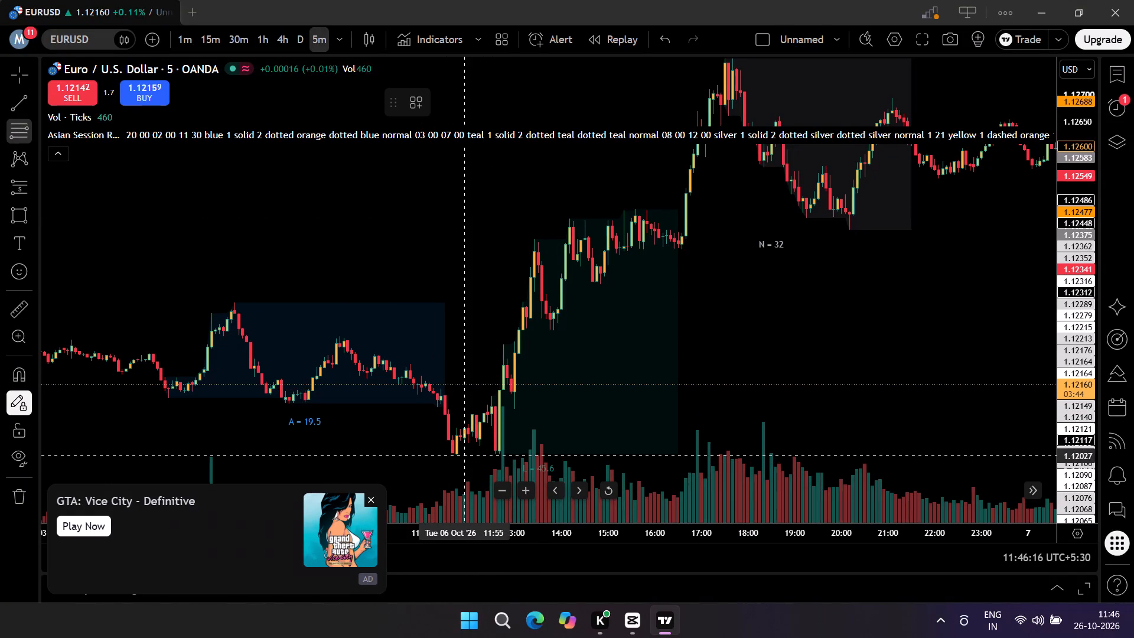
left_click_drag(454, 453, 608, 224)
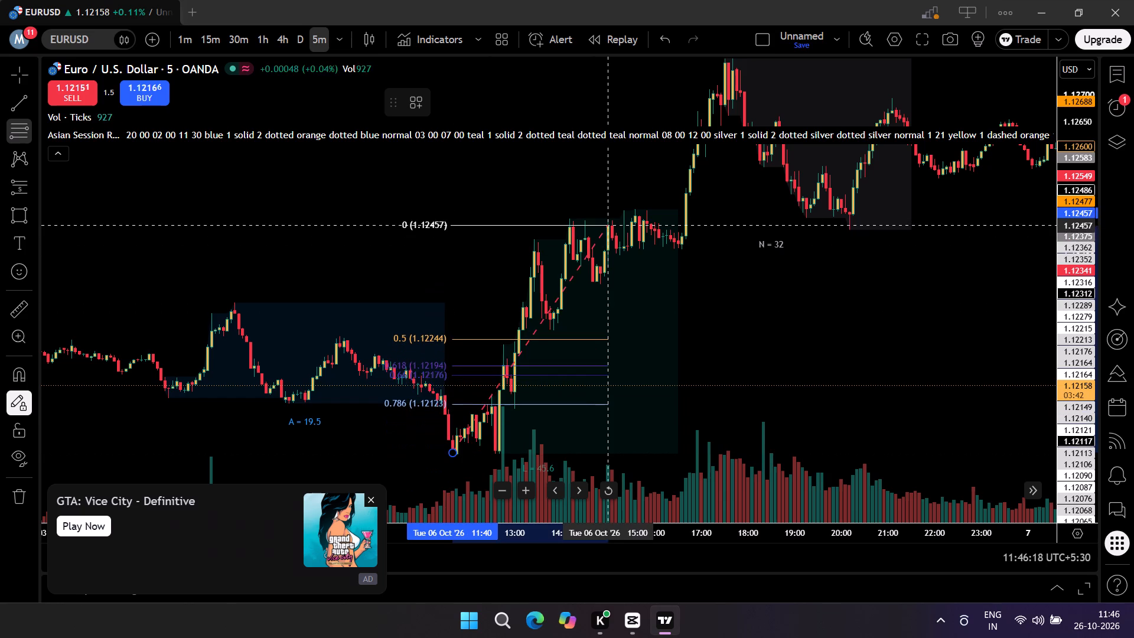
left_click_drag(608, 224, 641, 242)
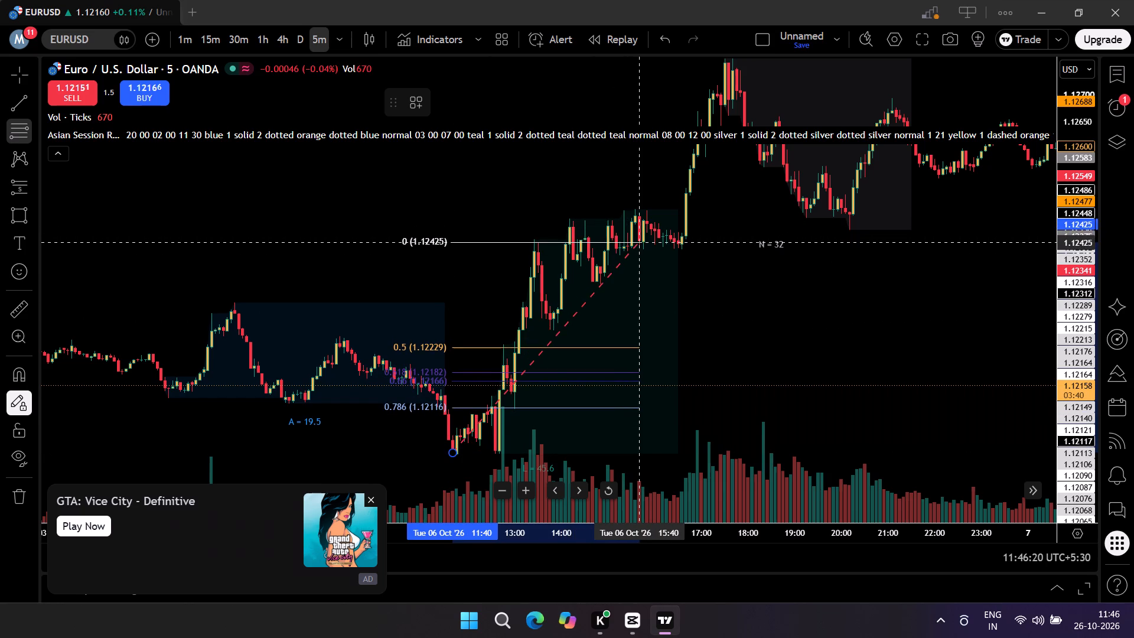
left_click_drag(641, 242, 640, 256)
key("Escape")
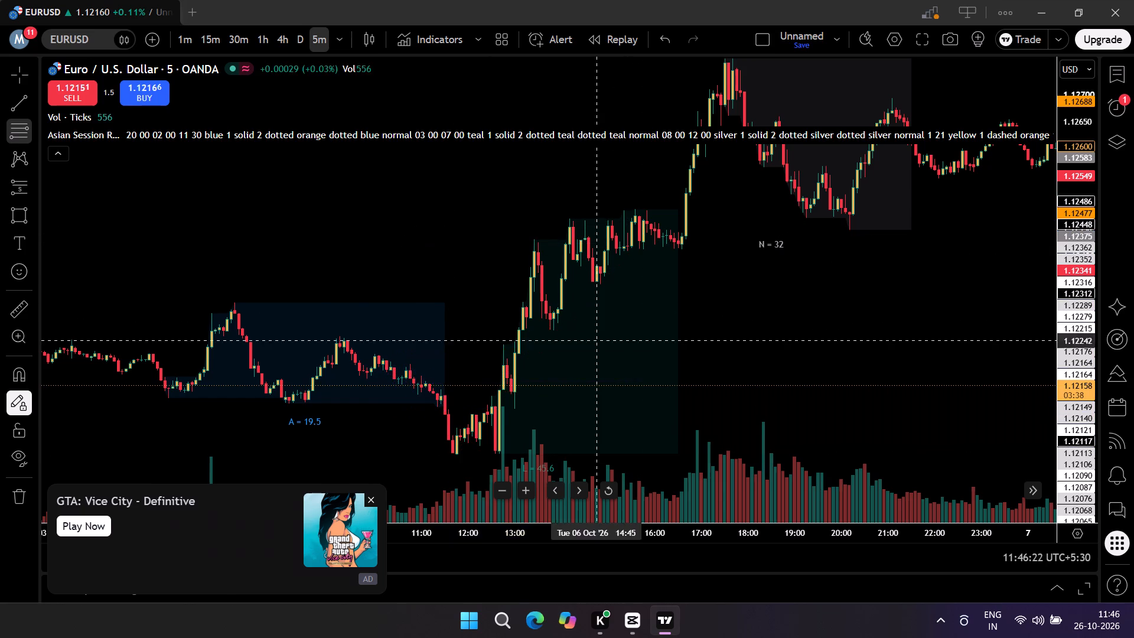
Draw a Fib retracement on 6 October from the low around 08:35 at about 1.12130 up to 1.12418, ending at 21:00.
left_click_drag(308, 400, 362, 386)
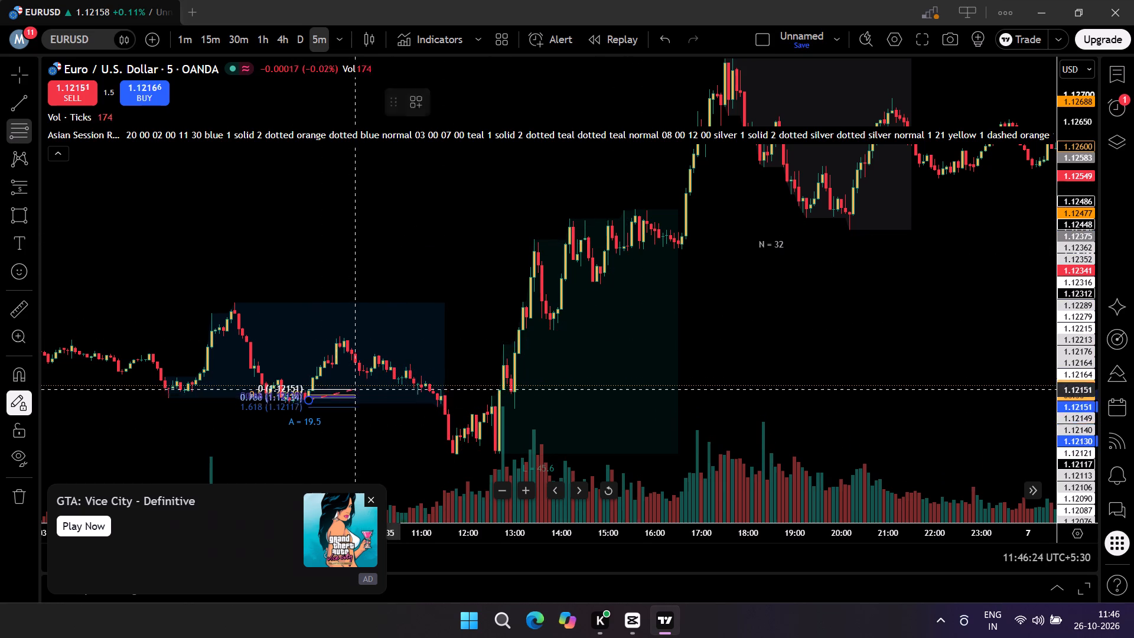
left_click_drag(362, 386, 528, 337)
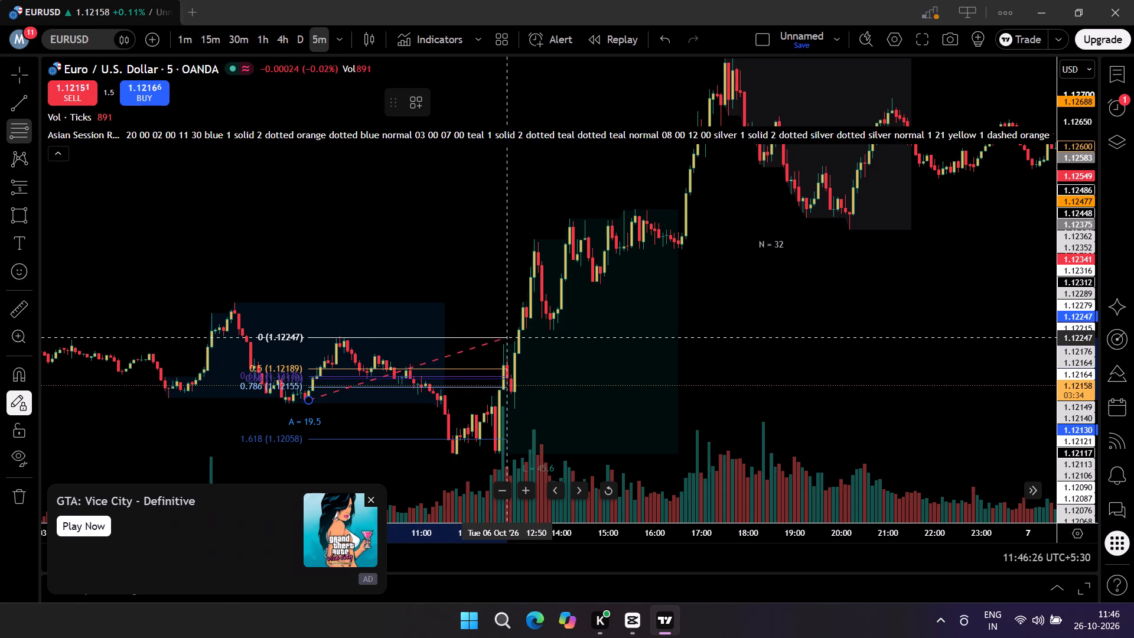
left_click_drag(528, 337, 709, 334)
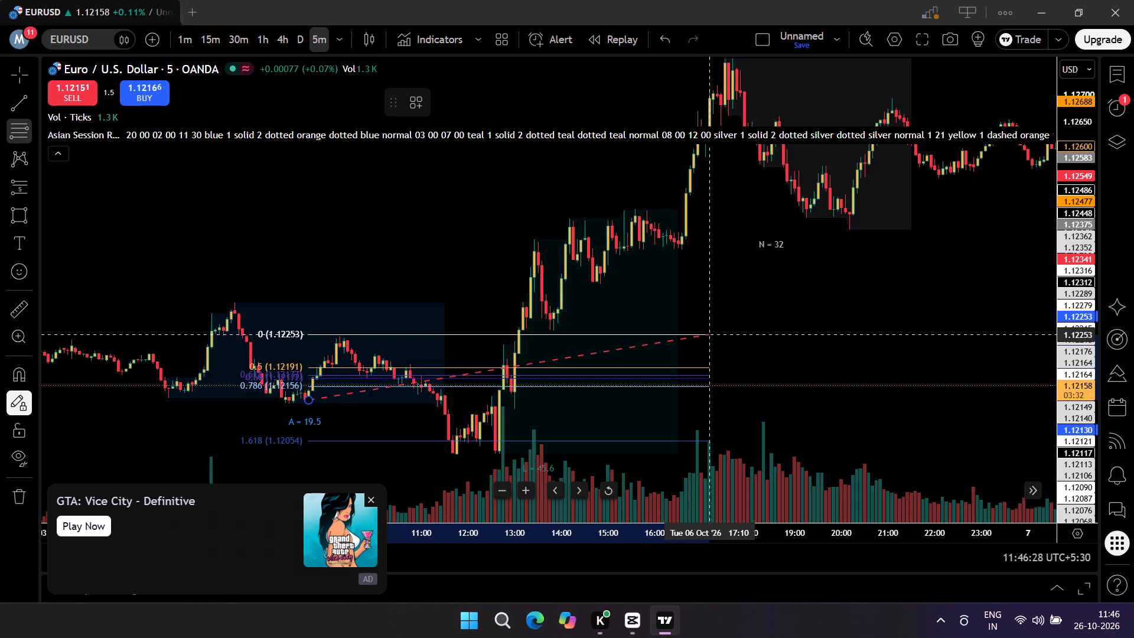
left_click_drag(709, 334, 761, 231)
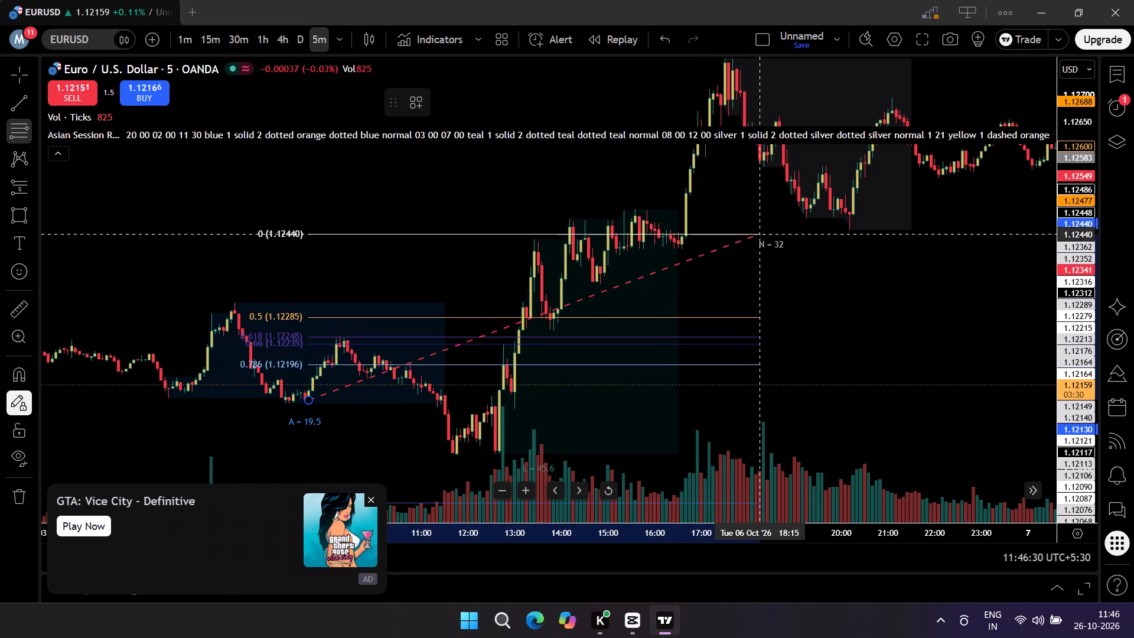
left_click_drag(761, 231, 890, 241)
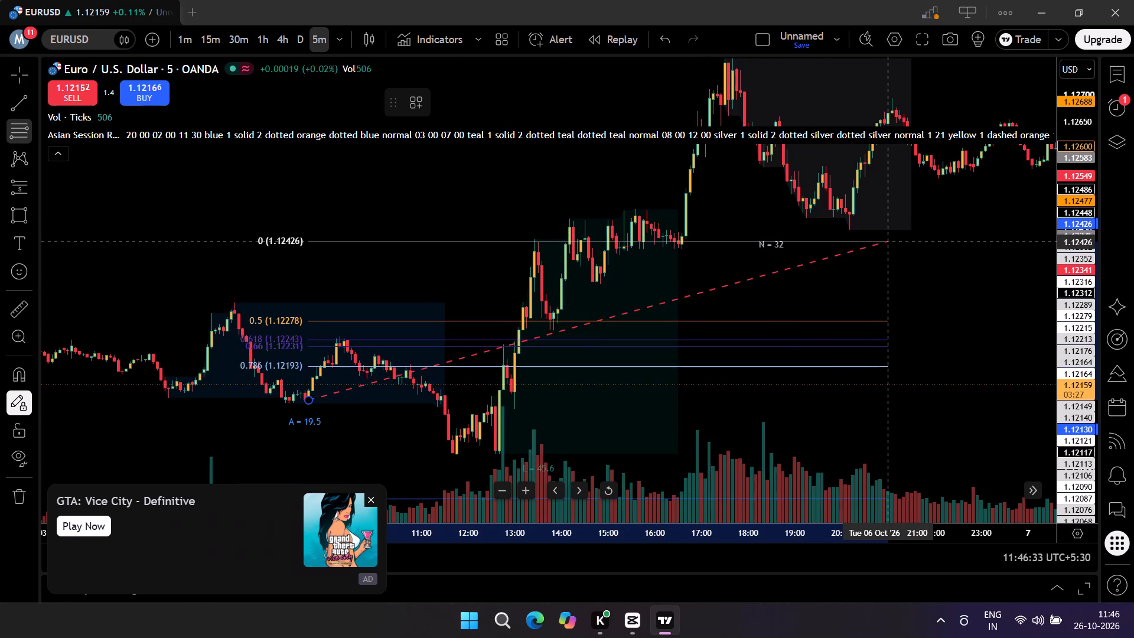
left_click_drag(890, 241, 891, 242)
left_click(889, 245)
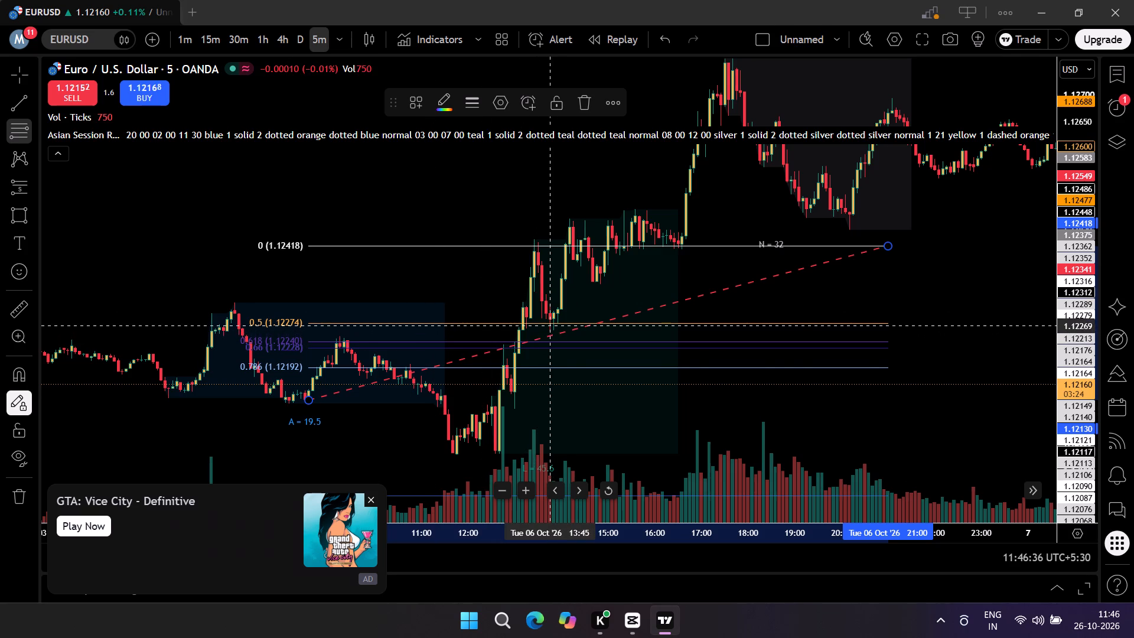
key("Escape")
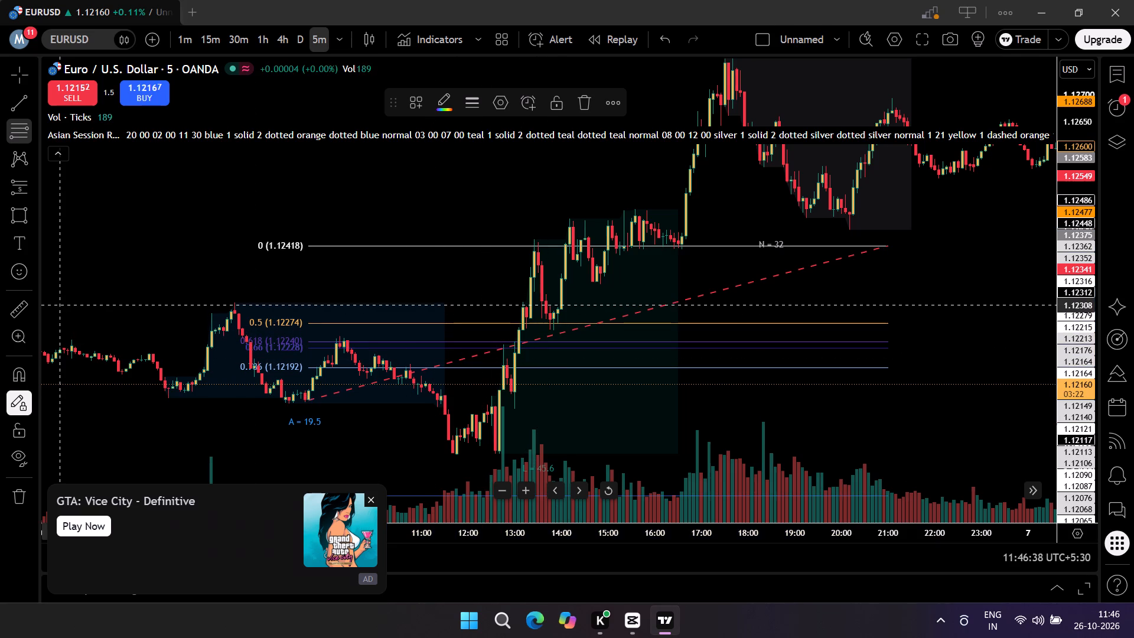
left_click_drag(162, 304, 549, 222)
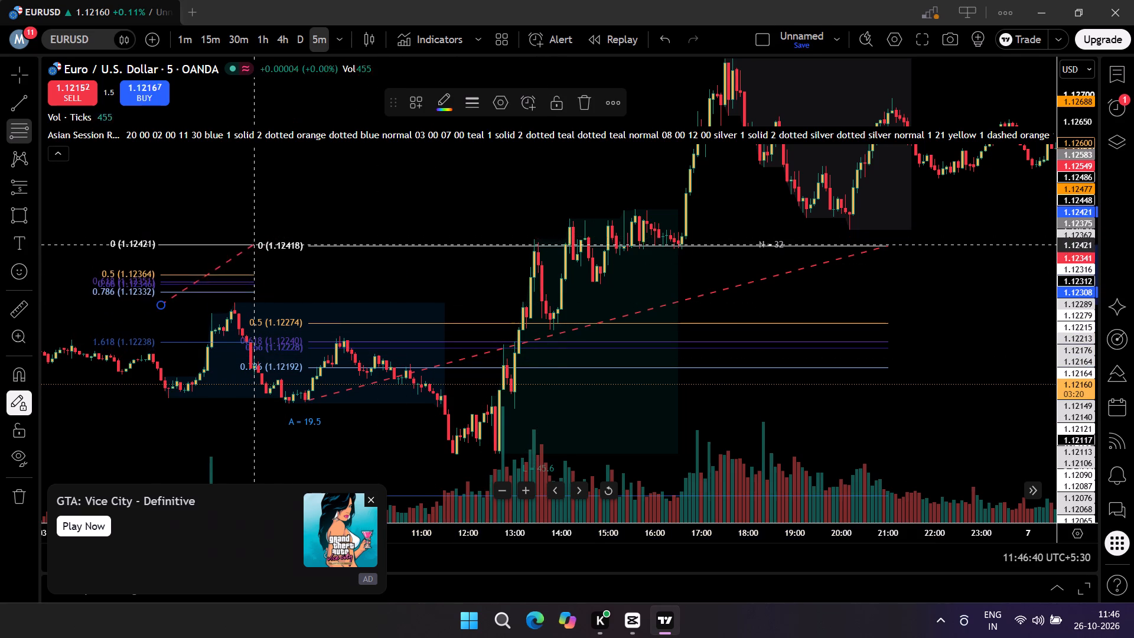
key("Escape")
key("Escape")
Examine the EURUSD price action of the 5 October sessions, working back from 6 October towards 2 October.
left_click_drag(168, 255, 794, 136)
left_click_drag(240, 262, 283, 246)
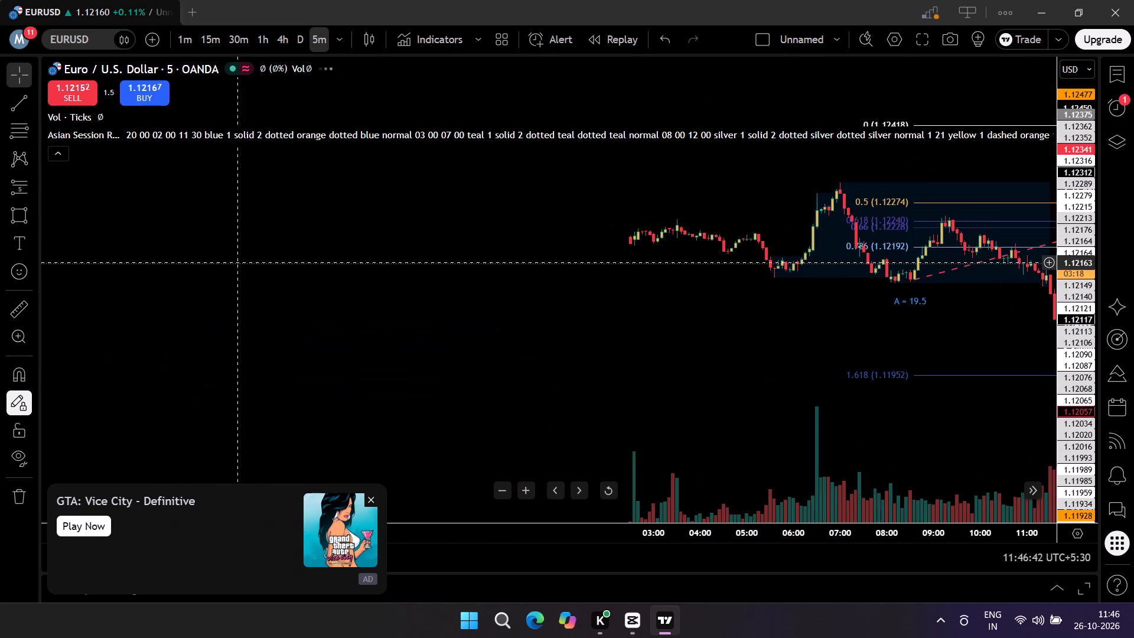
left_click_drag(283, 246, 517, 165)
left_click_drag(245, 324, 566, 345)
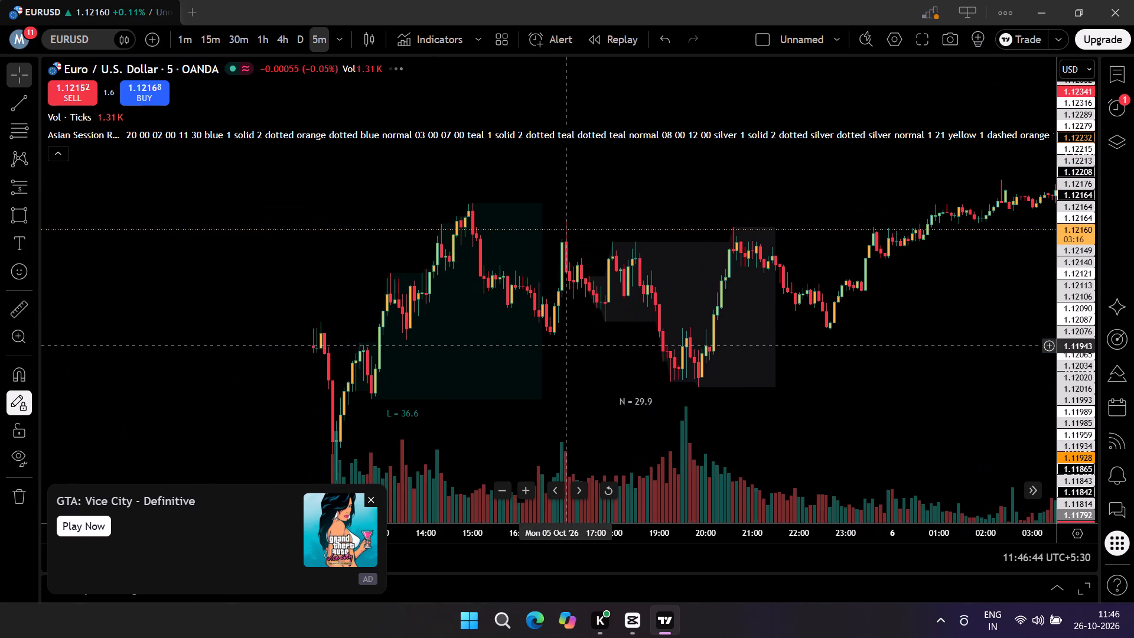
left_click_drag(532, 358, 322, 354)
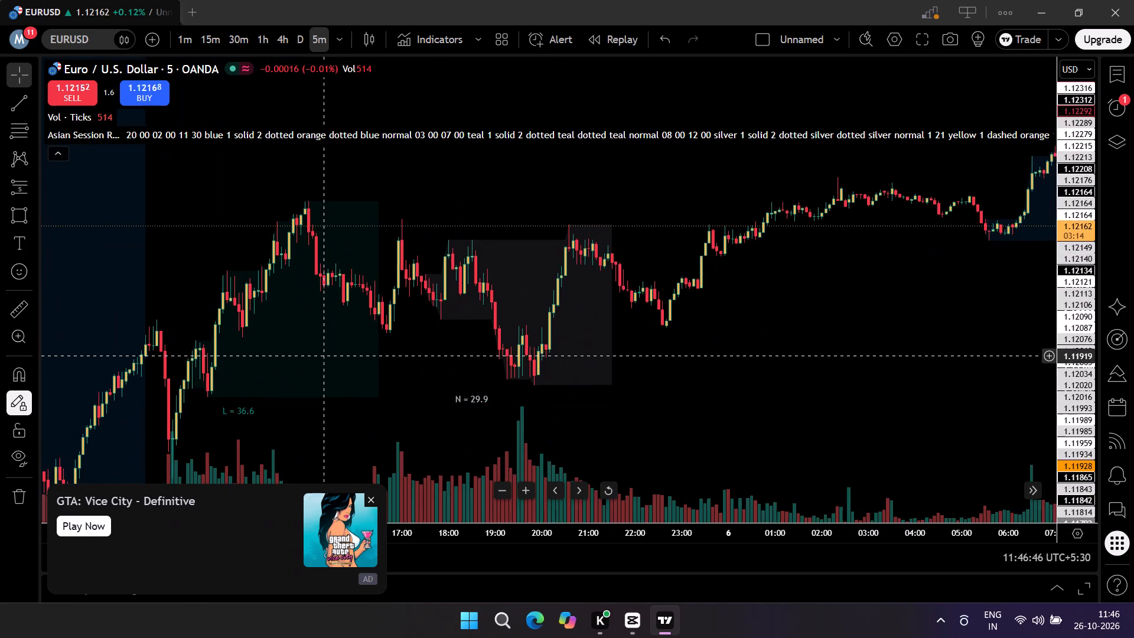
left_click_drag(322, 354, 681, 307)
left_click_drag(314, 339, 661, 439)
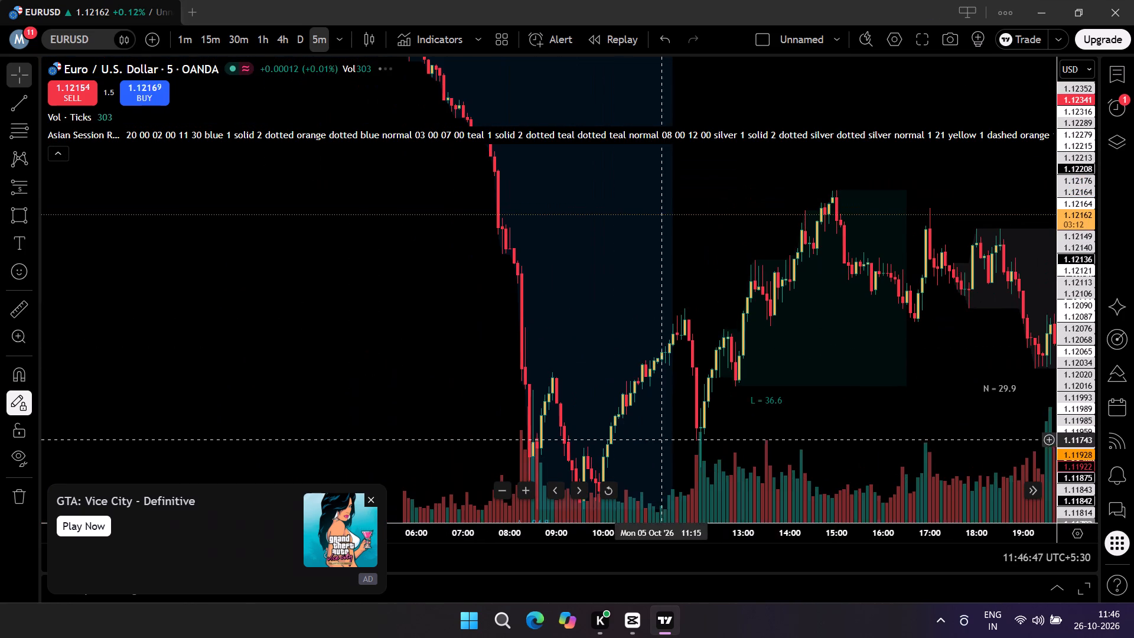
left_click_drag(387, 252, 647, 451)
left_click_drag(402, 236, 584, 443)
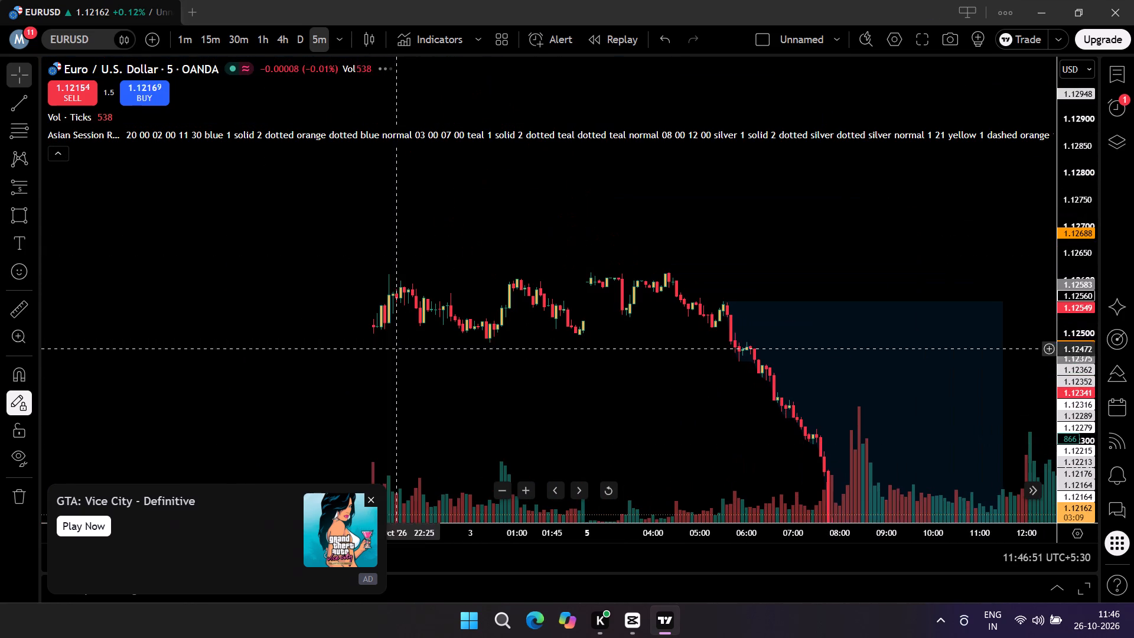
left_click_drag(320, 344, 575, 300)
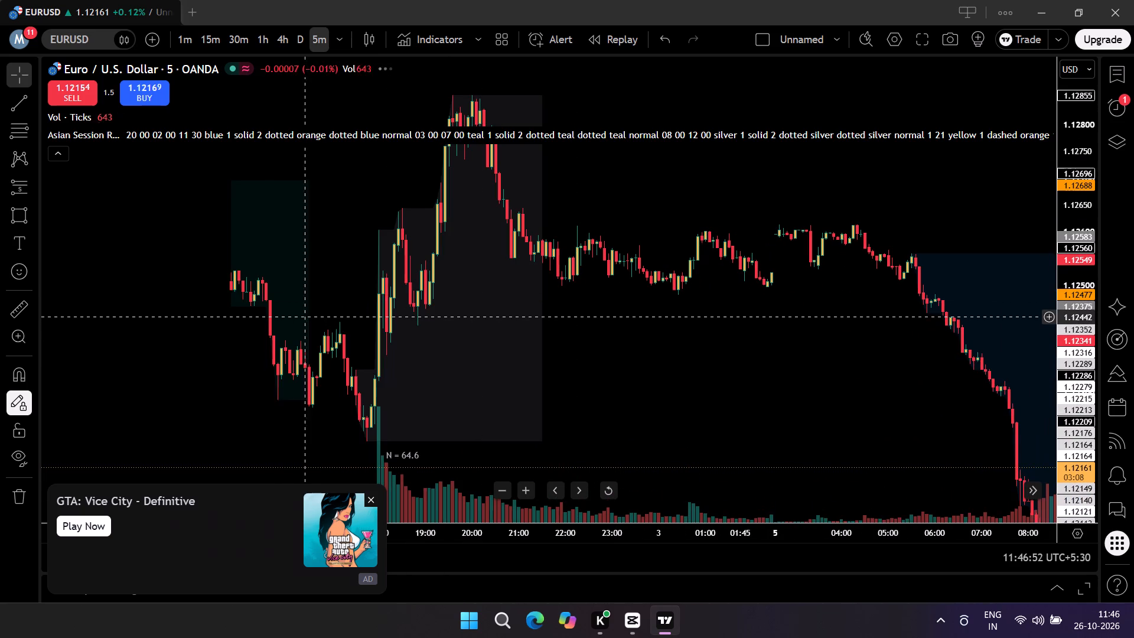
Lower the target of the 2 October long position to 1.12668, 8.5 pips above its entry.
left_click_drag(221, 319, 457, 350)
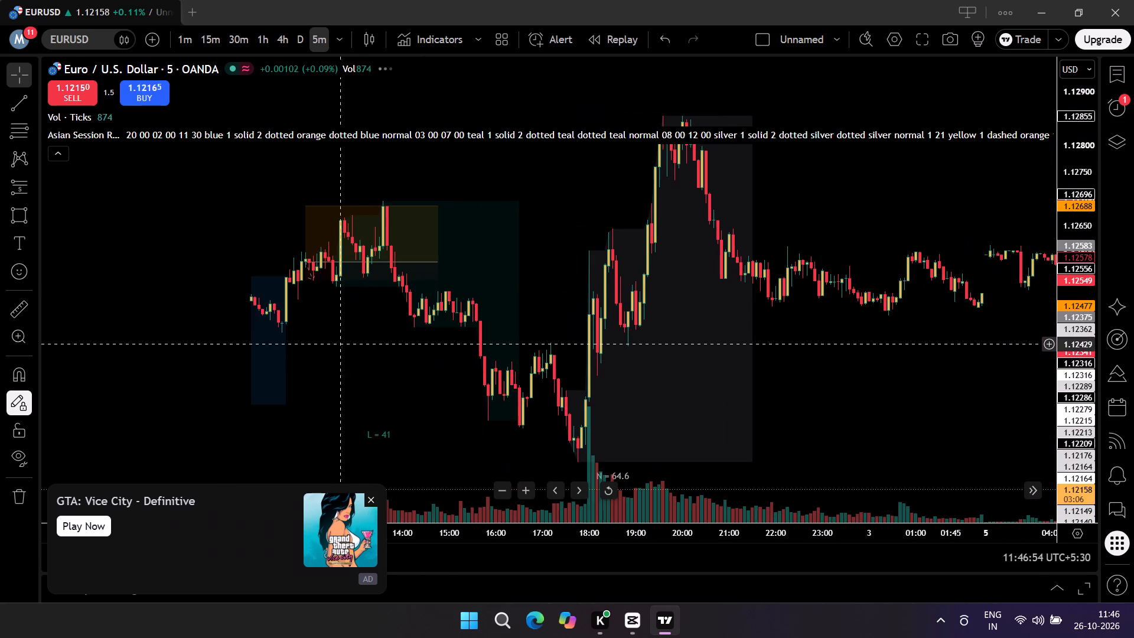
left_click_drag(335, 344, 409, 386)
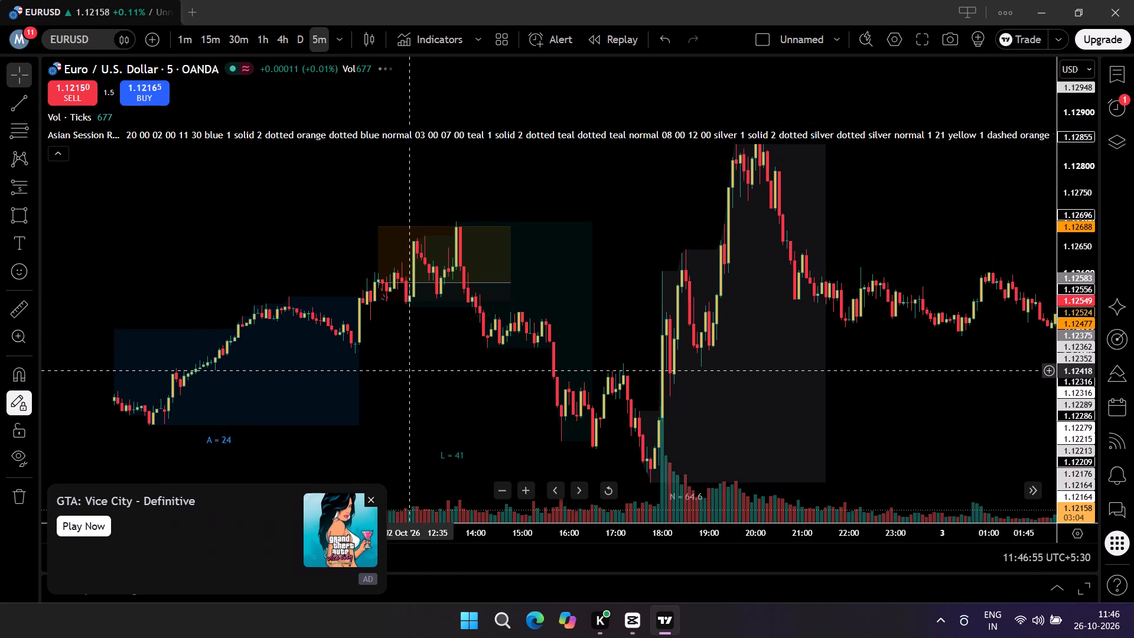
left_click_drag(409, 386, 406, 394)
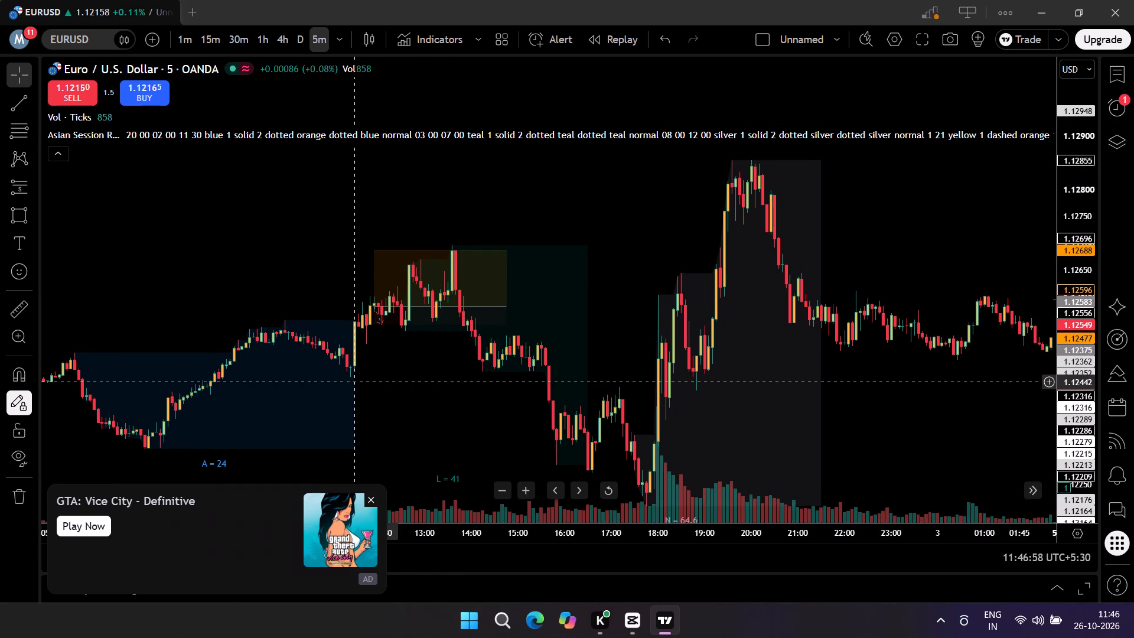
left_click(432, 310)
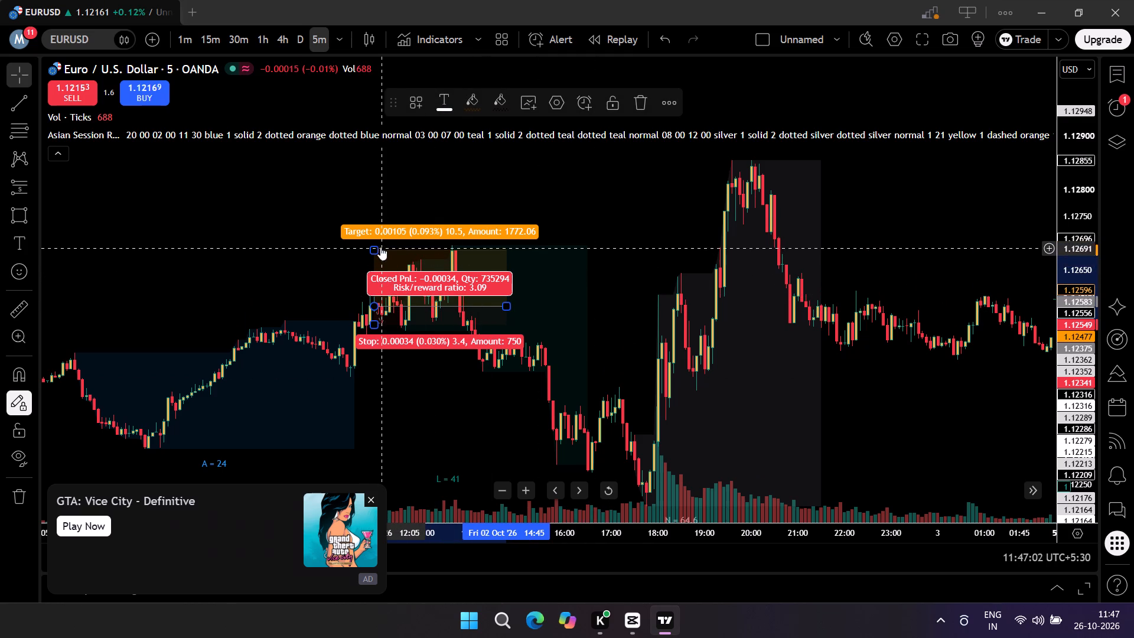
left_click_drag(377, 246, 380, 256)
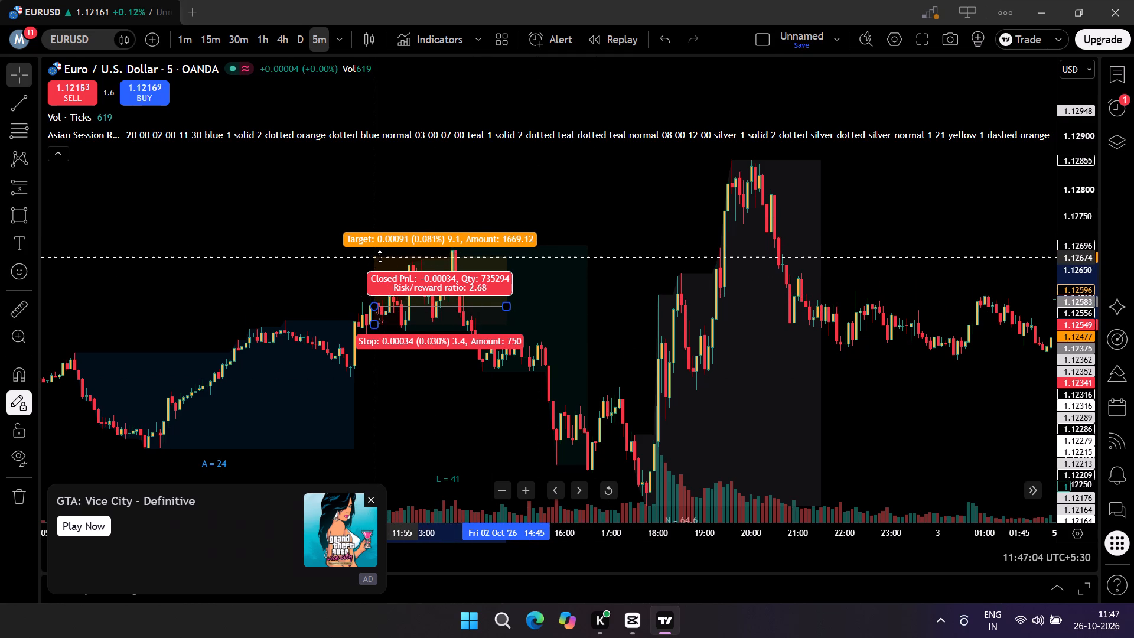
left_click_drag(380, 256, 380, 260)
left_click(311, 274)
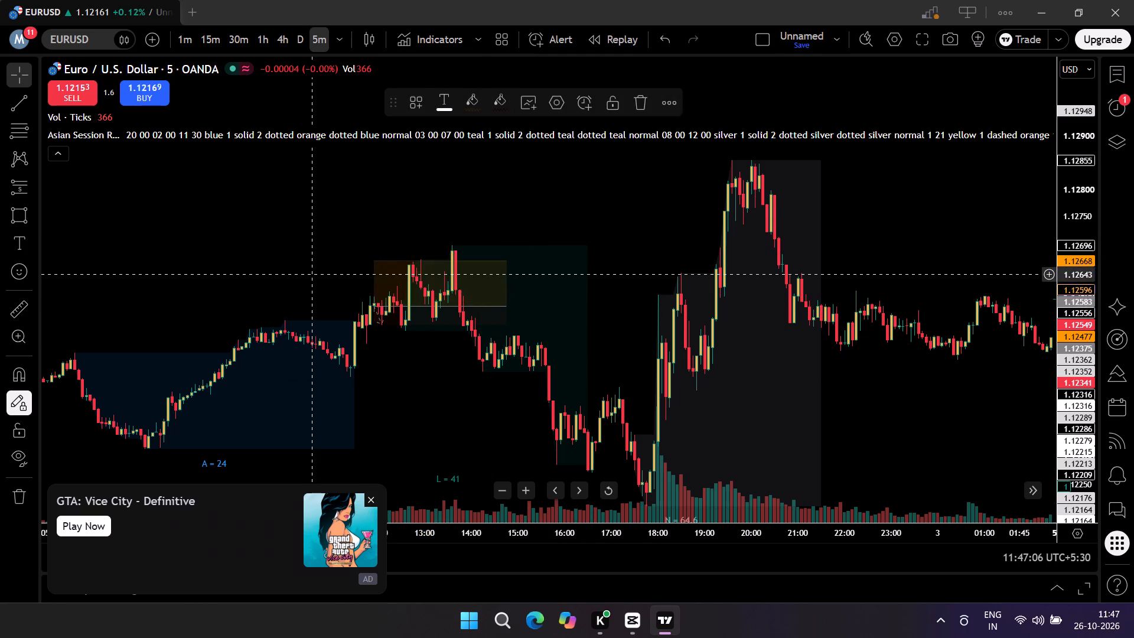
Shorten the 2 October long position to end at 14:20 and lower its stop to 1.12510, 7.3 pips below entry.
left_click(425, 313)
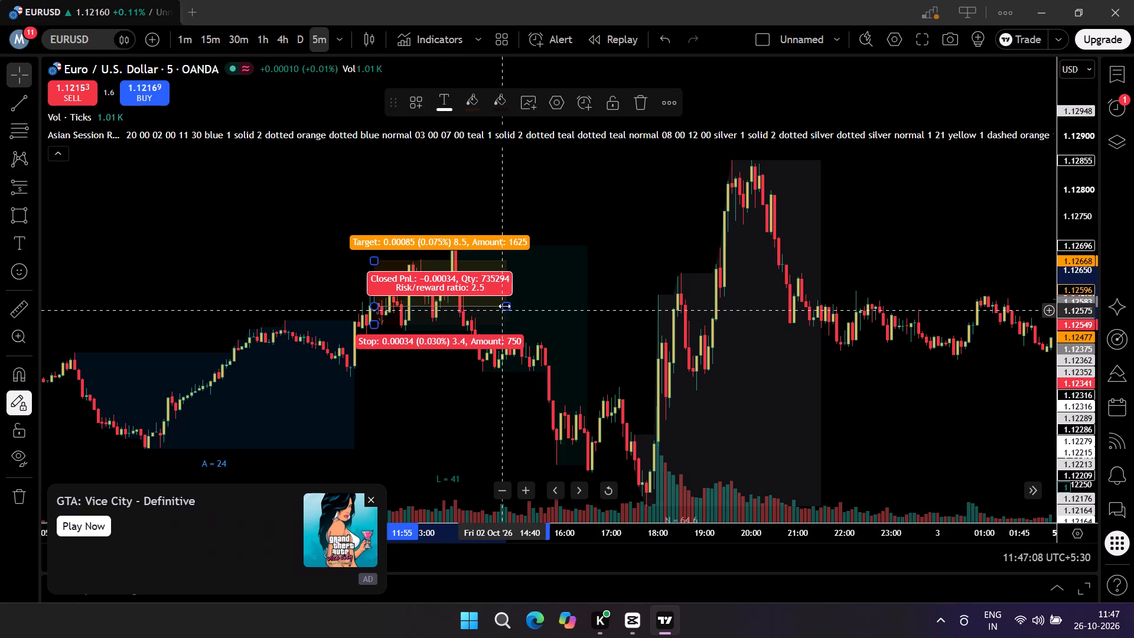
left_click_drag(505, 303, 488, 302)
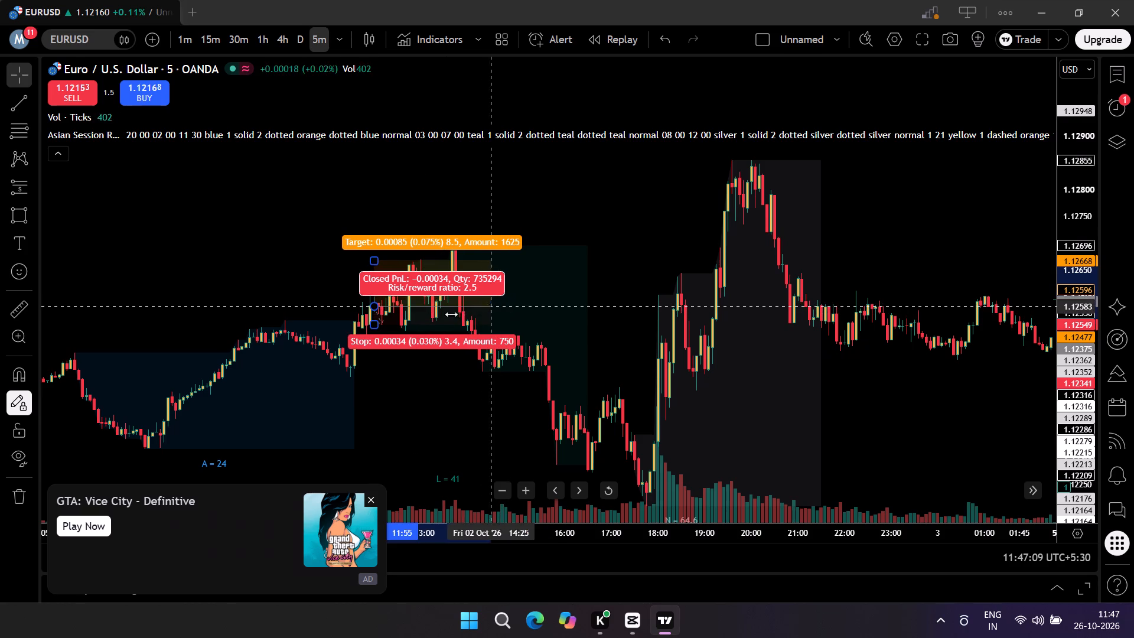
left_click(395, 321)
left_click_drag(372, 324, 372, 333)
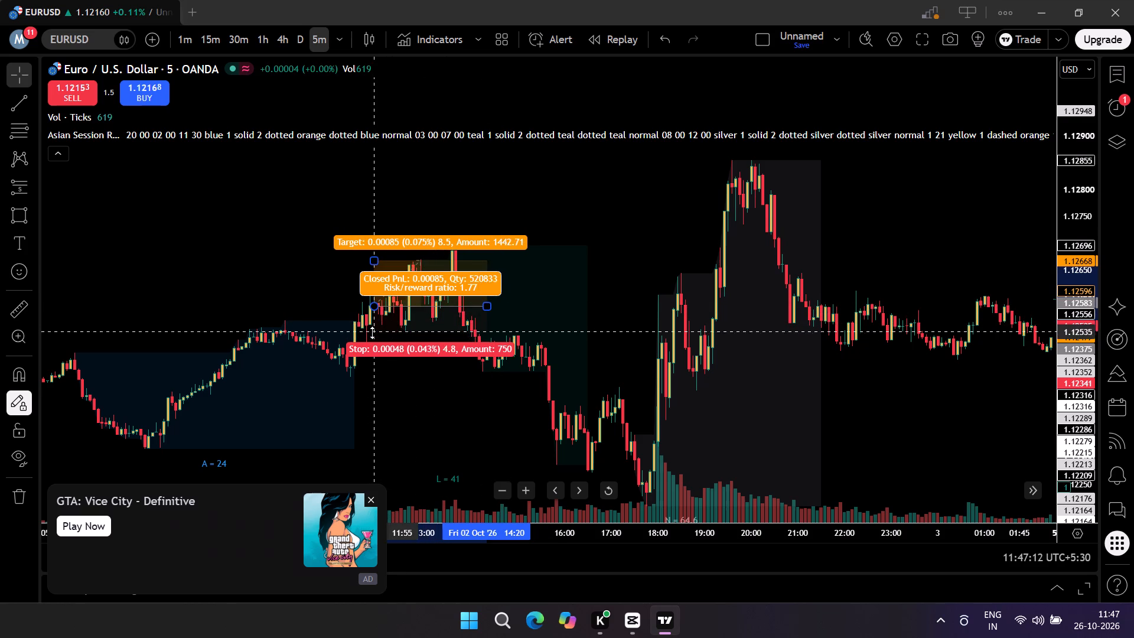
left_click_drag(372, 333, 450, 342)
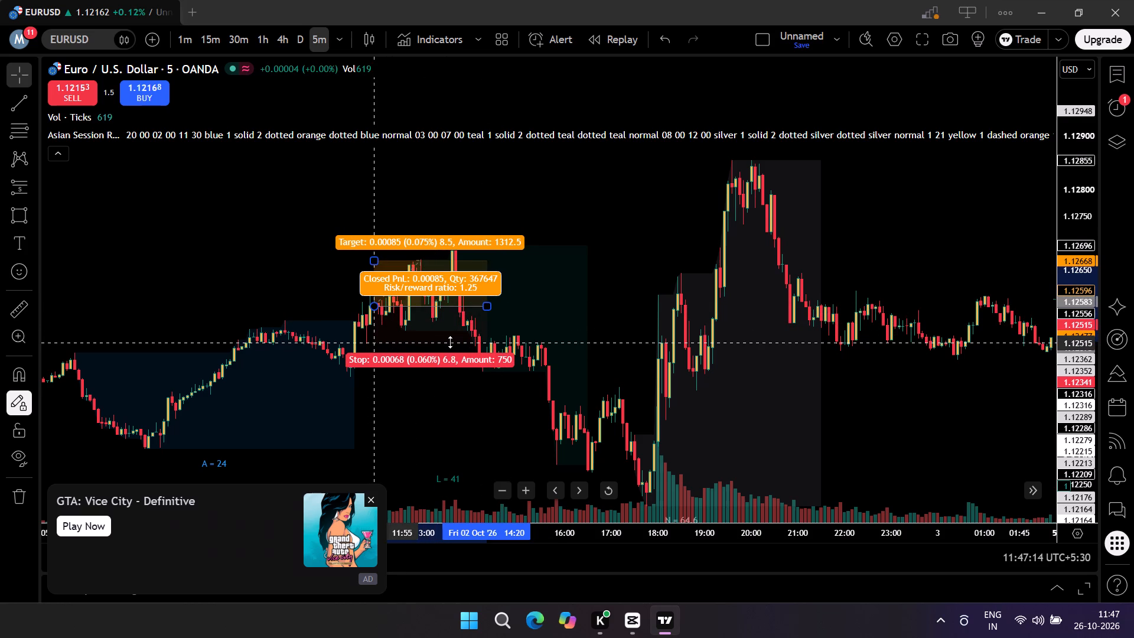
left_click_drag(450, 342, 462, 334)
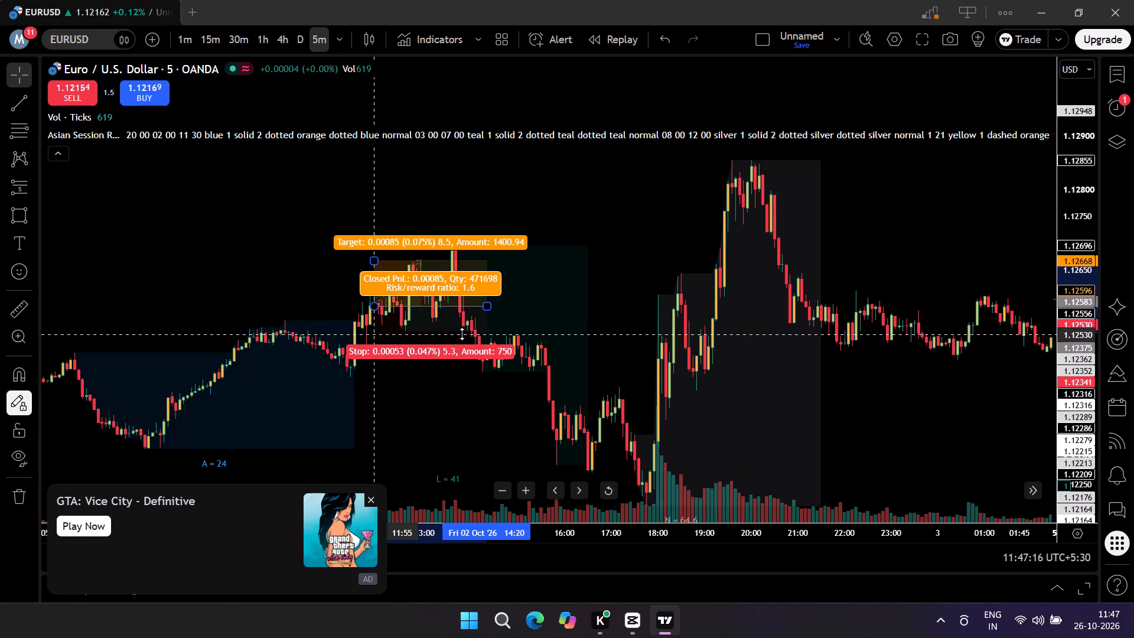
left_click_drag(462, 334, 464, 346)
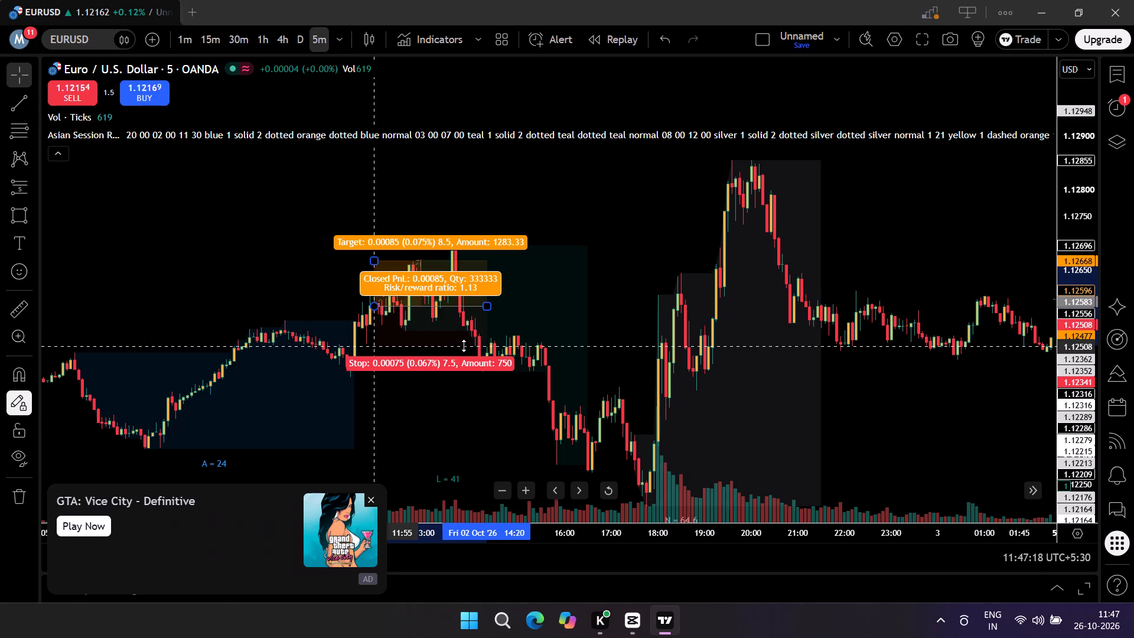
left_click_drag(464, 346, 464, 344)
Shift the 2 October long position later so it ends at 15:00, keeping its price levels, and deselect it.
left_click_drag(454, 307, 484, 307)
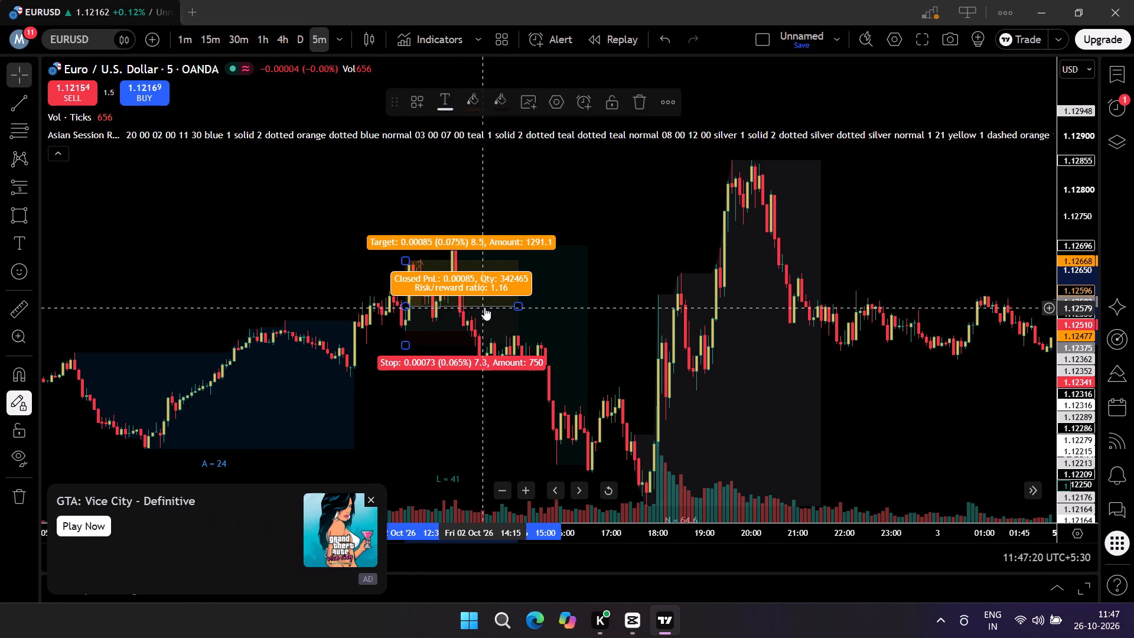
key("Escape")
key("Escape")
key("Escape")
left_click(793, 226)
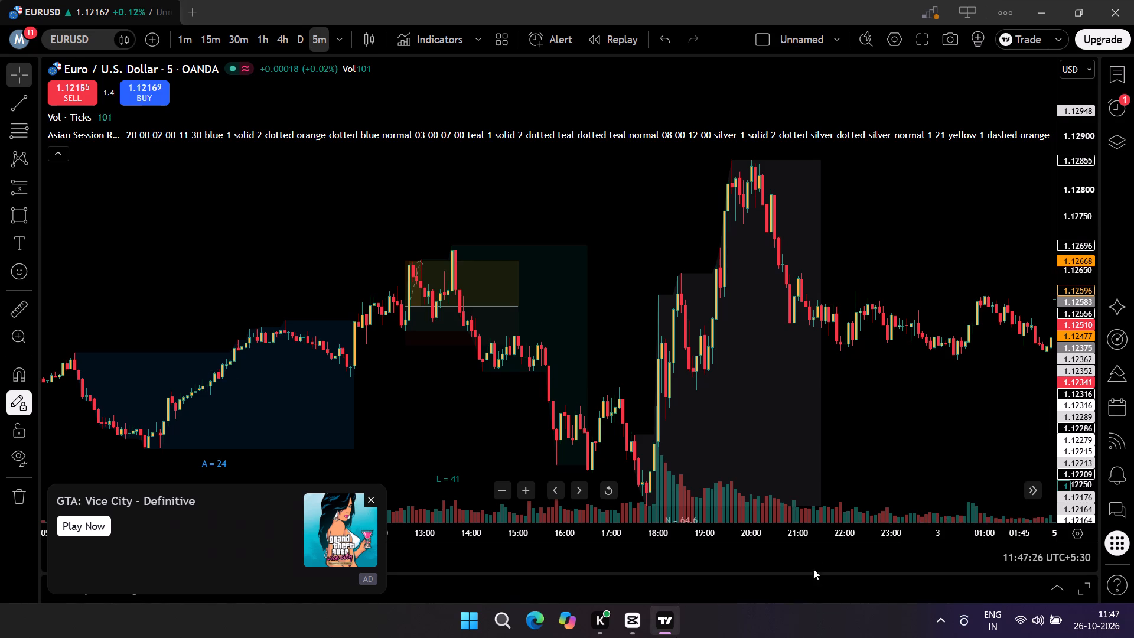
Return the chart to the latest 26 October session and its Fib retracement.
left_click(614, 491)
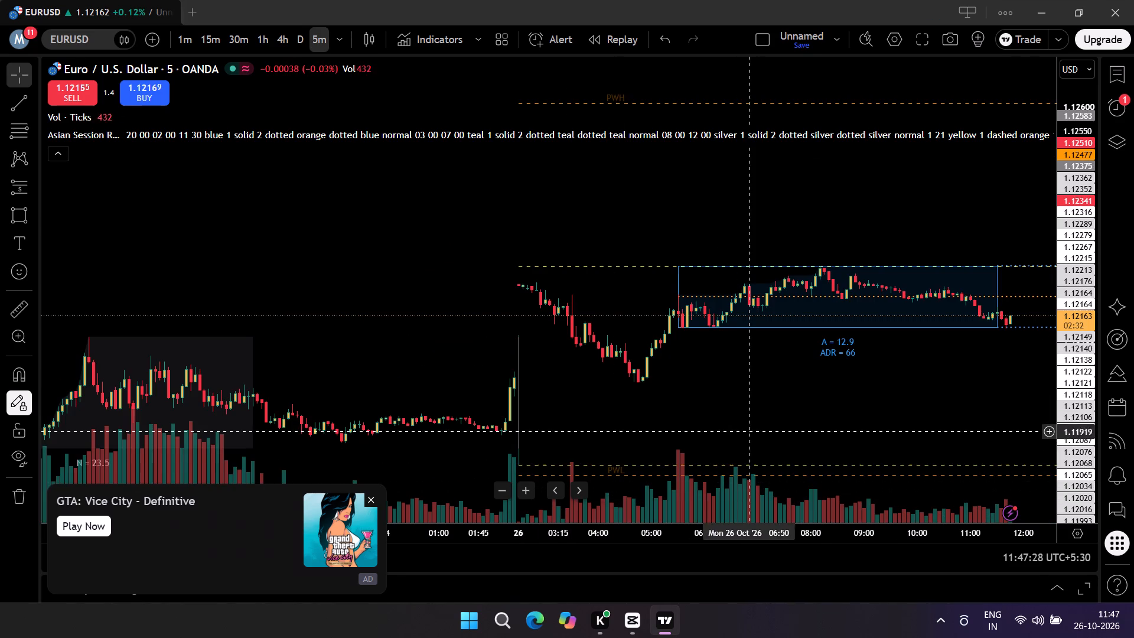
left_click_drag(778, 424, 416, 366)
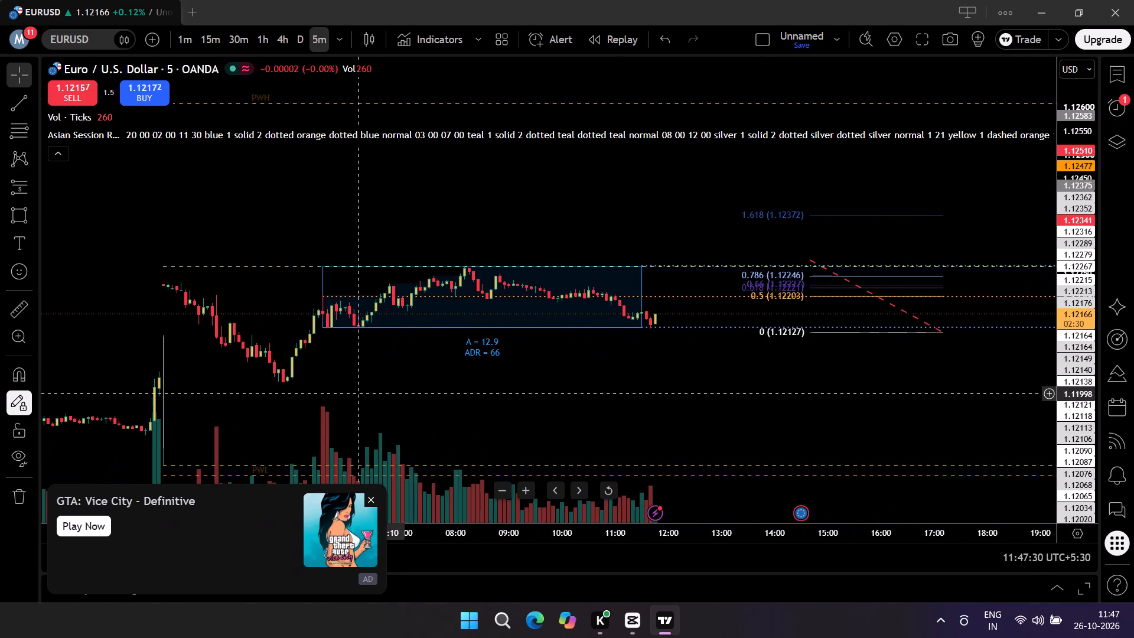